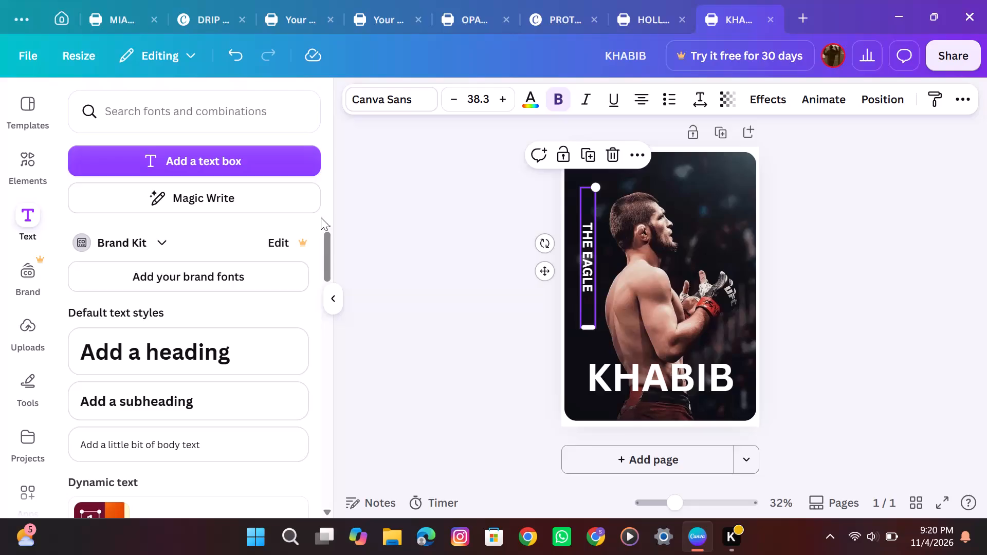
Widen the letter spacing of the vertical THE EAGLE text to 382.
left_click(702, 96)
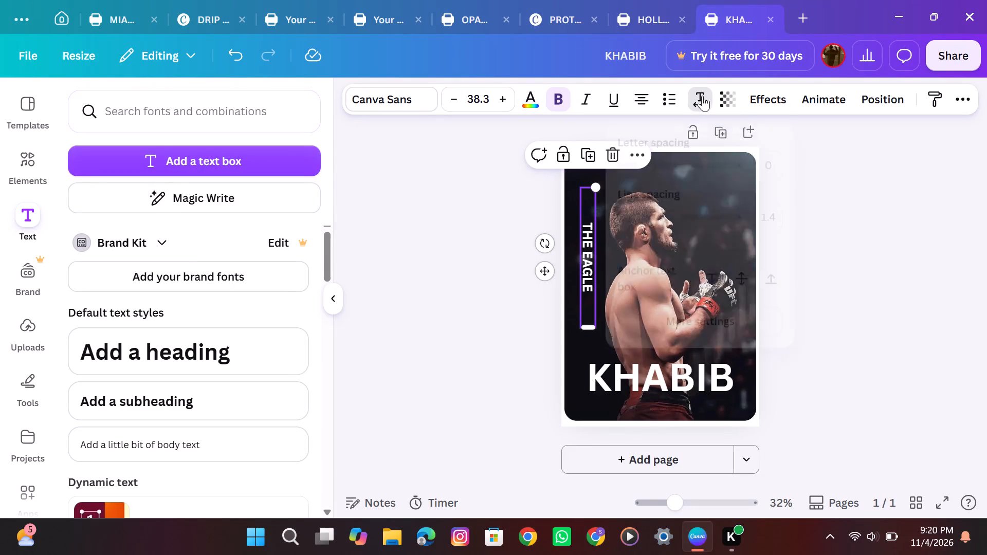
left_click(720, 322)
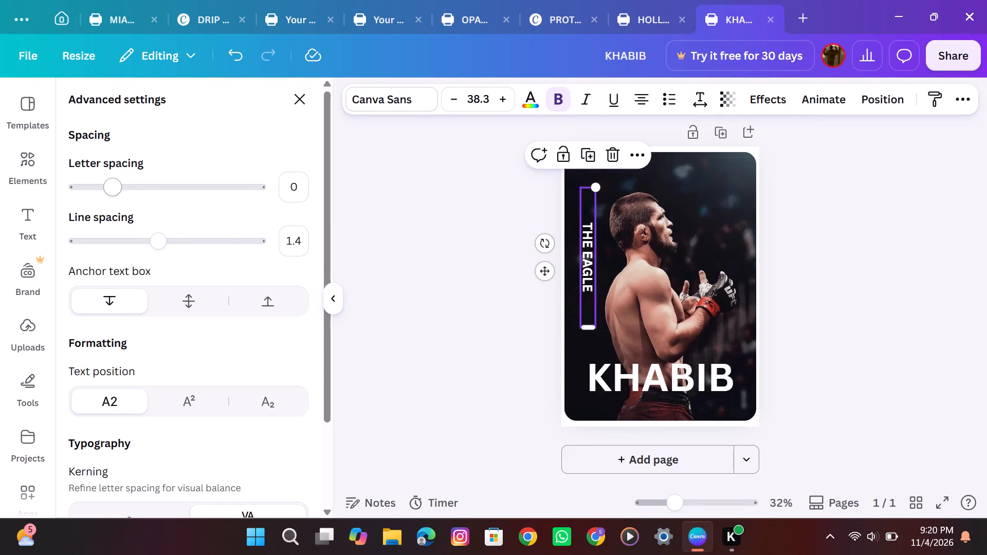
left_click_drag(112, 189, 131, 190)
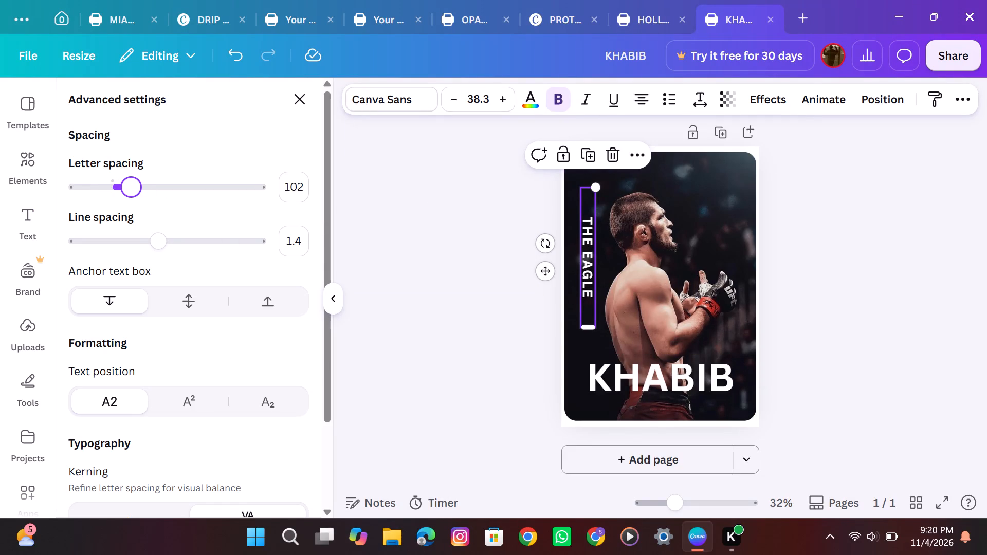
left_click_drag(131, 190, 177, 201)
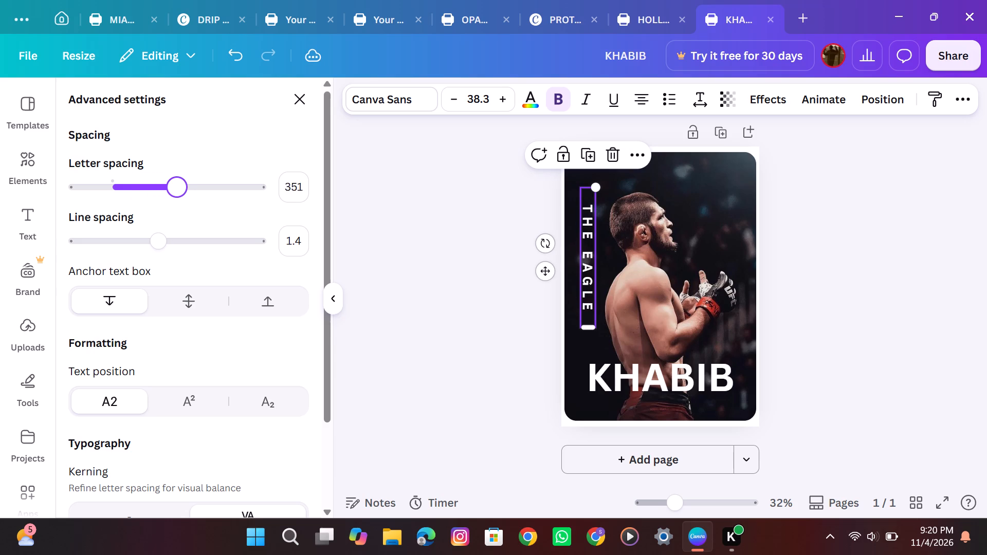
left_click_drag(177, 201, 182, 202)
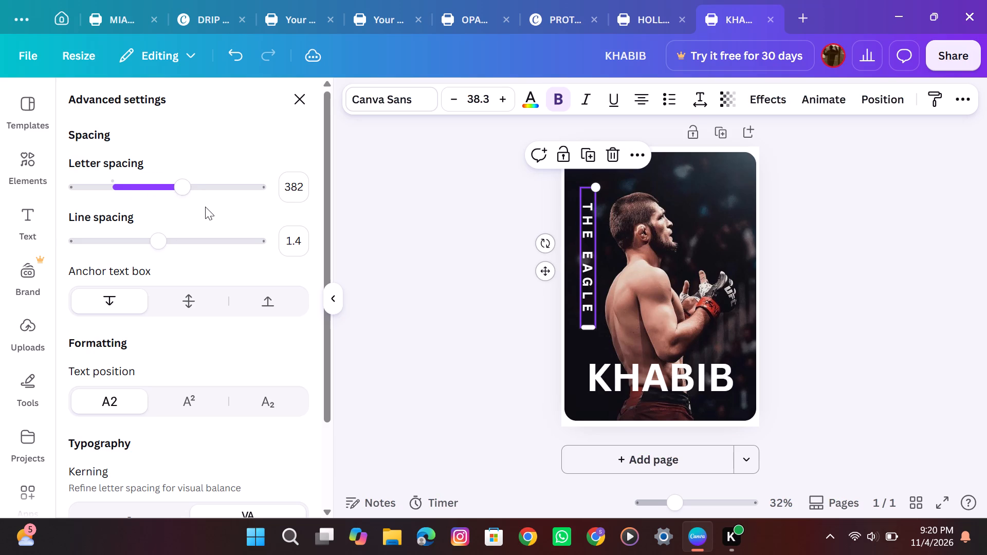
left_click(415, 331)
left_click(415, 331)
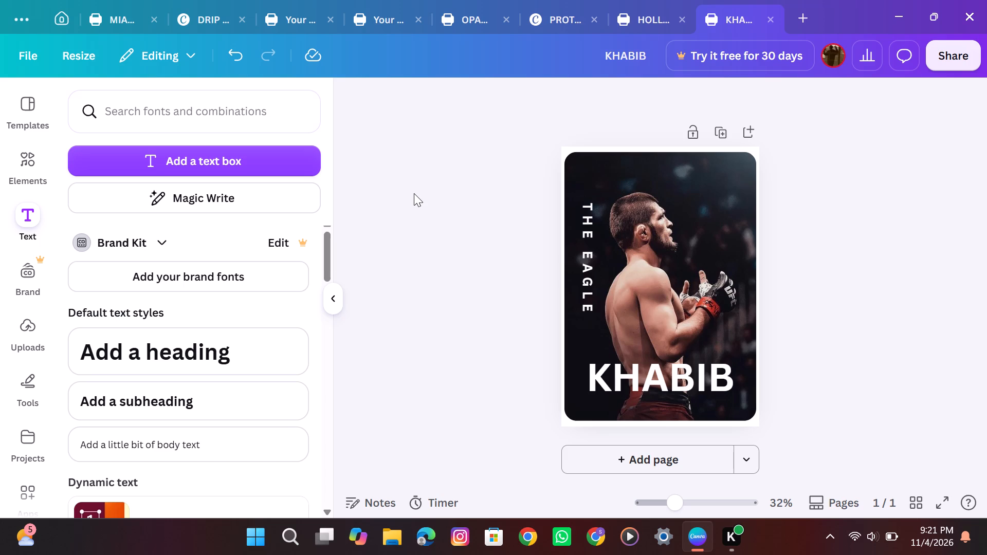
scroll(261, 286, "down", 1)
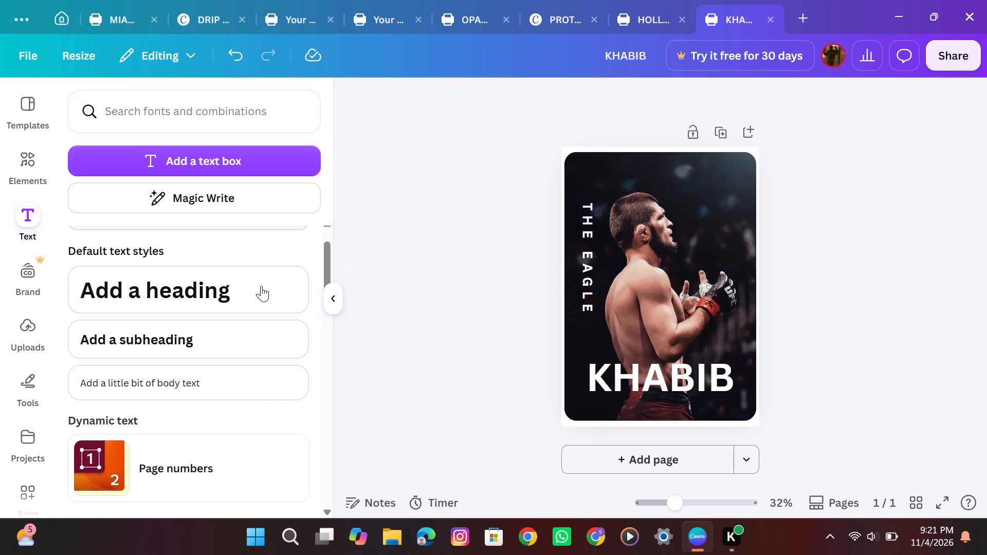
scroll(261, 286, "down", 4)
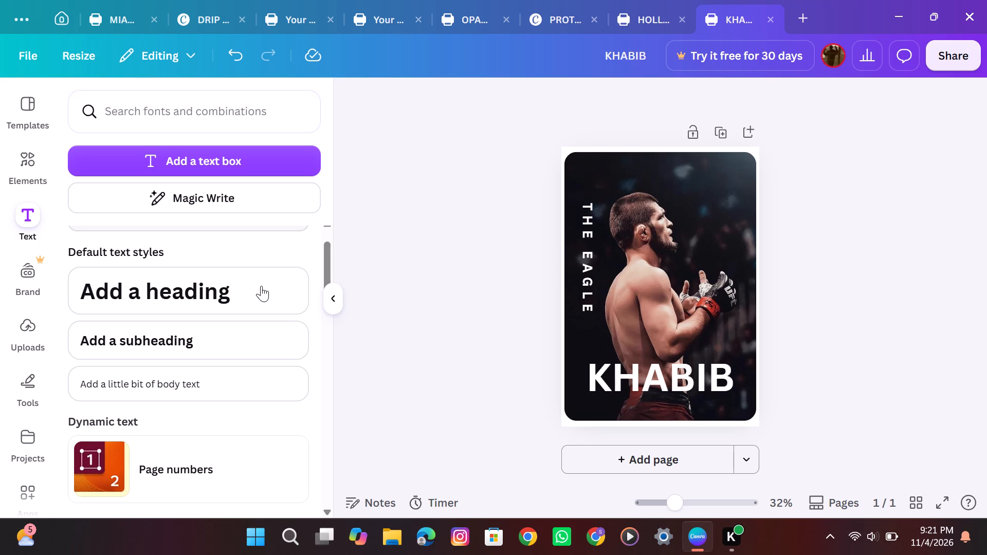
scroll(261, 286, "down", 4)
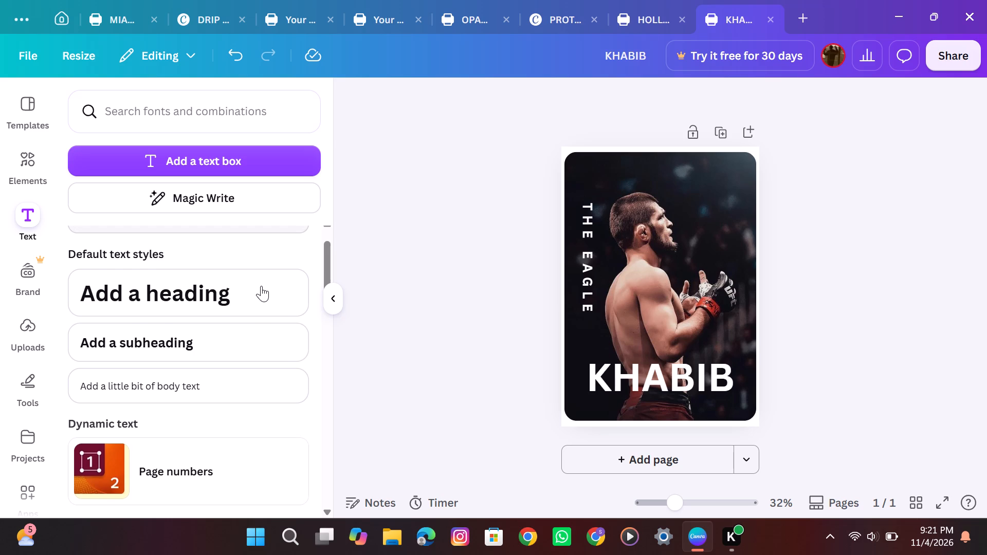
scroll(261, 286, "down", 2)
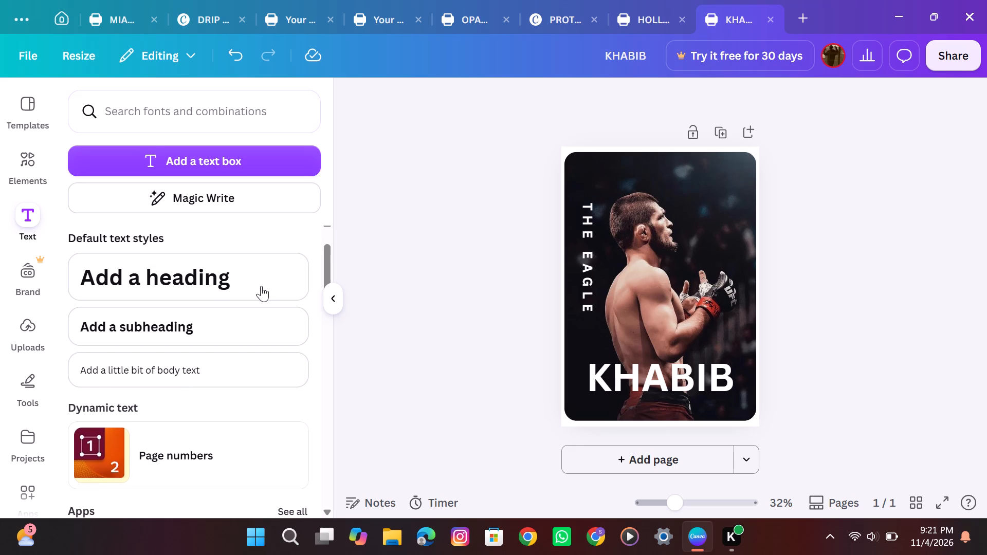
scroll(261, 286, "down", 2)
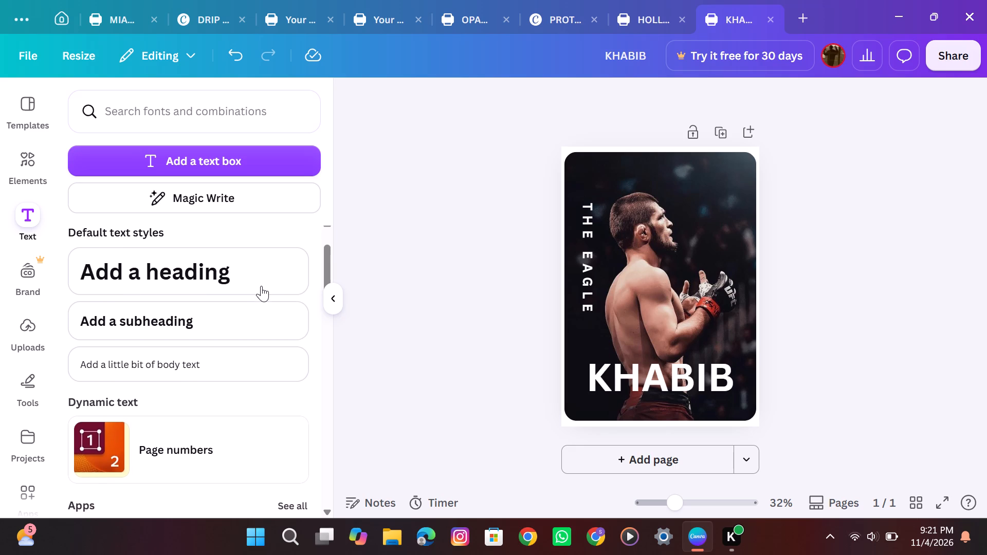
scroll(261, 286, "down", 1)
Apply the Drop shadow effect to the KHABIB title.
left_click(644, 375)
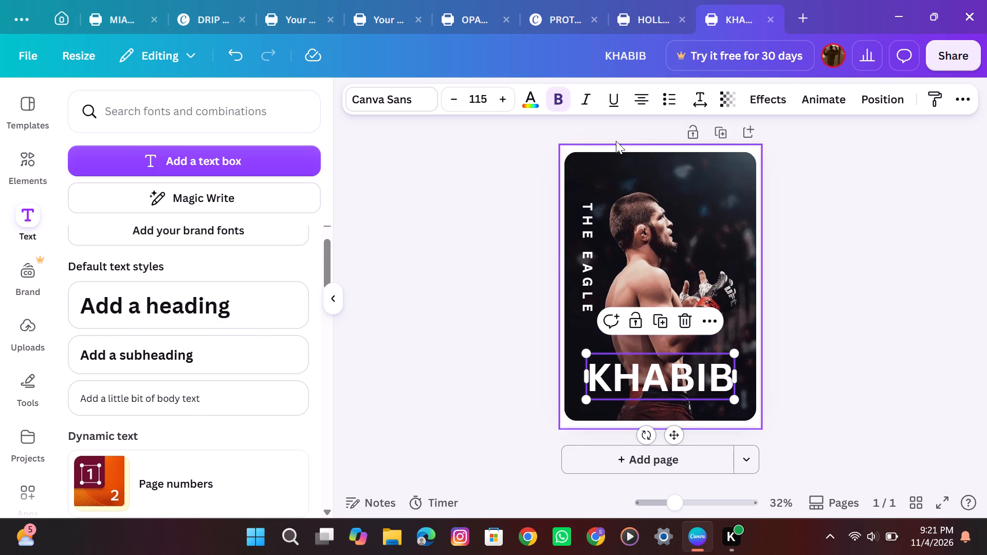
left_click(760, 100)
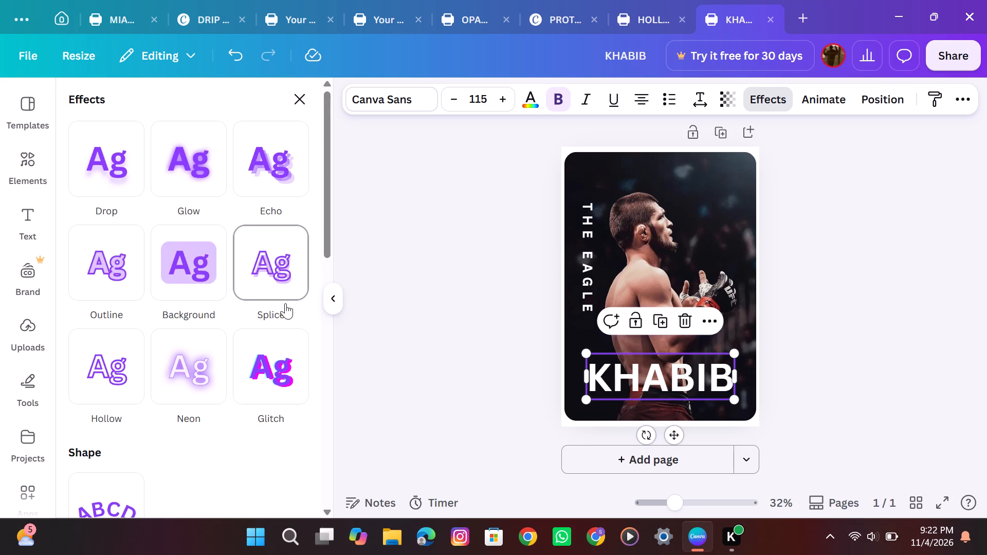
scroll(285, 303, "down", 1)
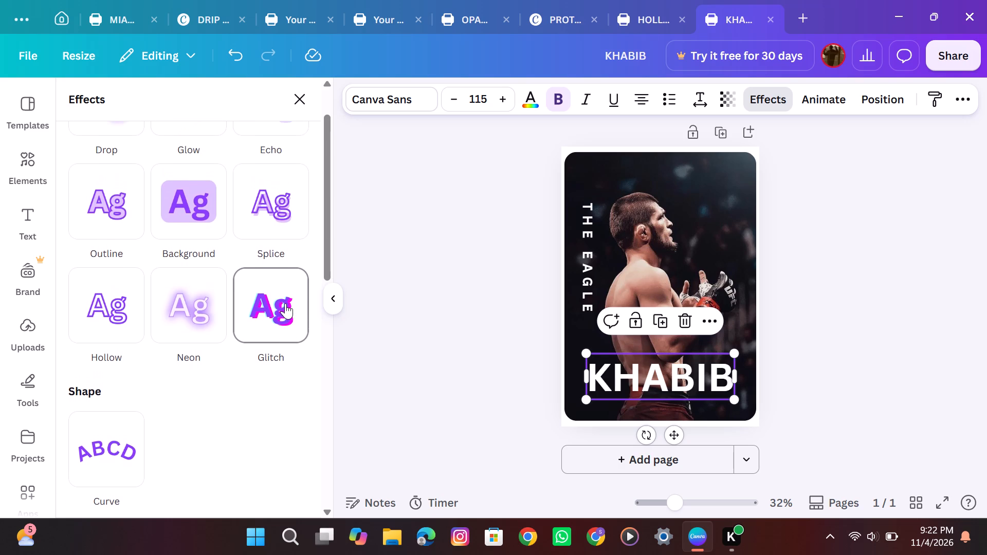
scroll(285, 303, "up", 3)
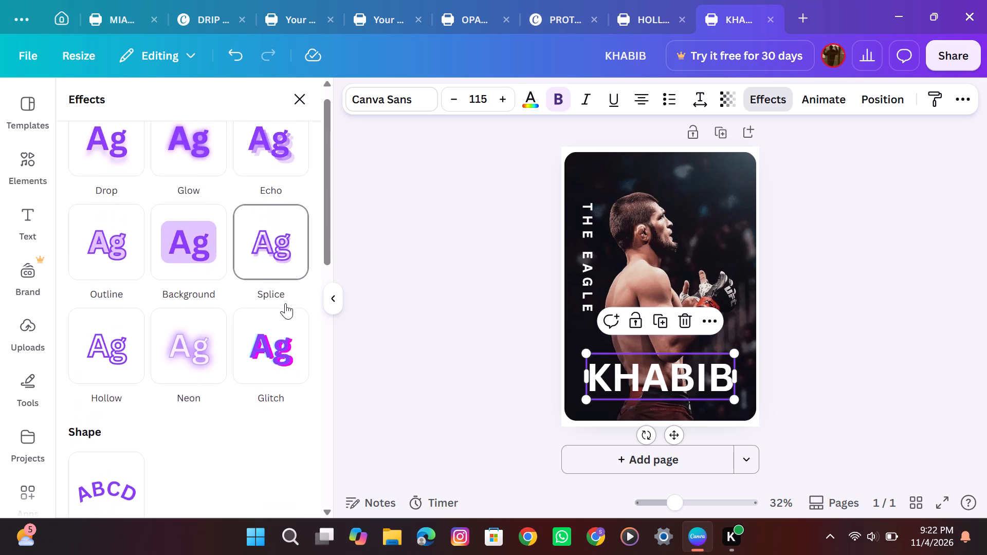
scroll(285, 303, "up", 1)
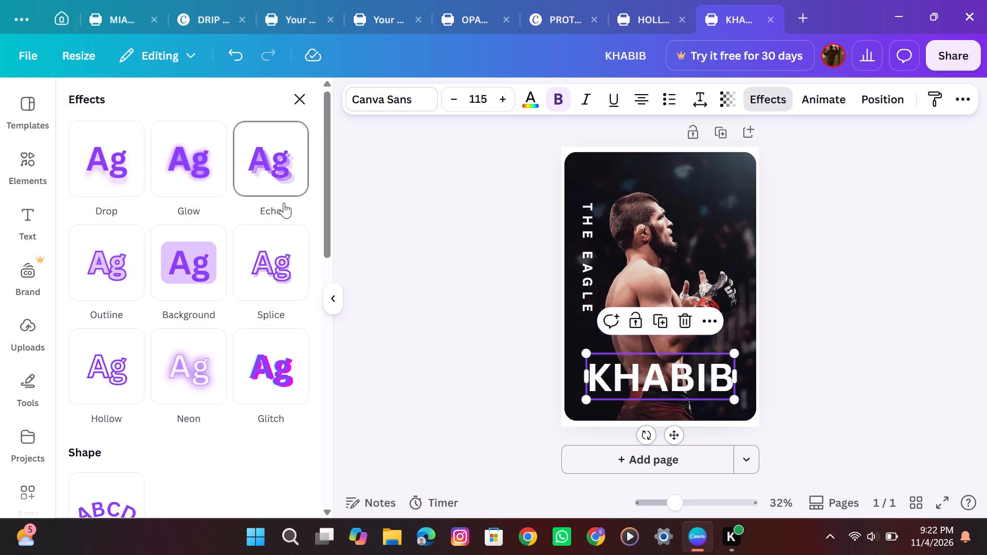
left_click(119, 188)
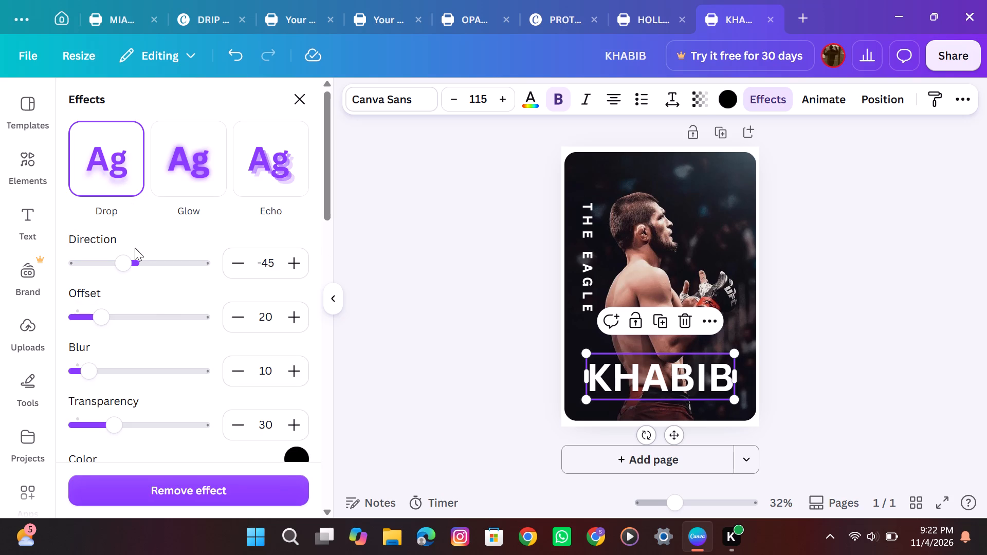
Set the direction of the KHABIB title's drop shadow to -180.
left_click_drag(126, 266, 119, 270)
left_click_drag(119, 270, 111, 277)
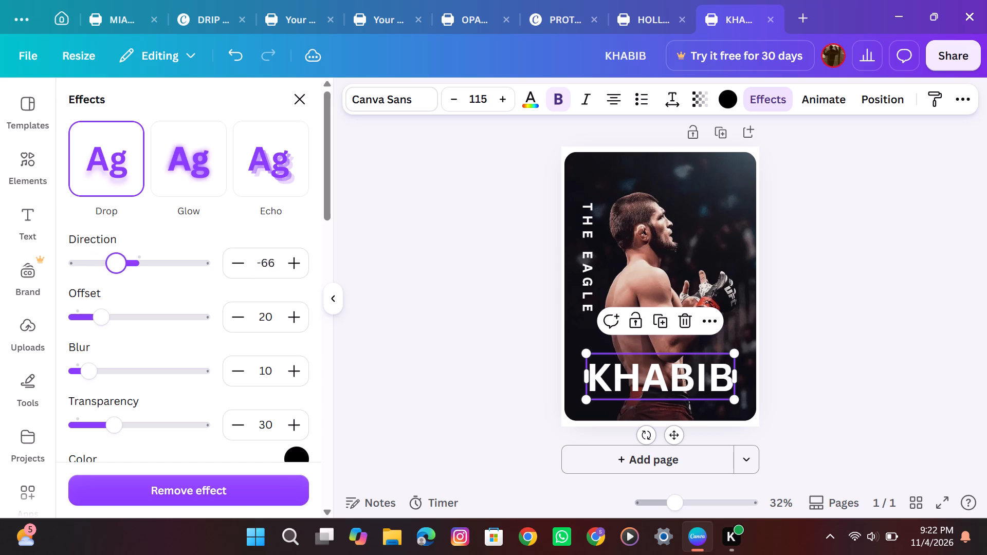
left_click_drag(111, 277, 72, 277)
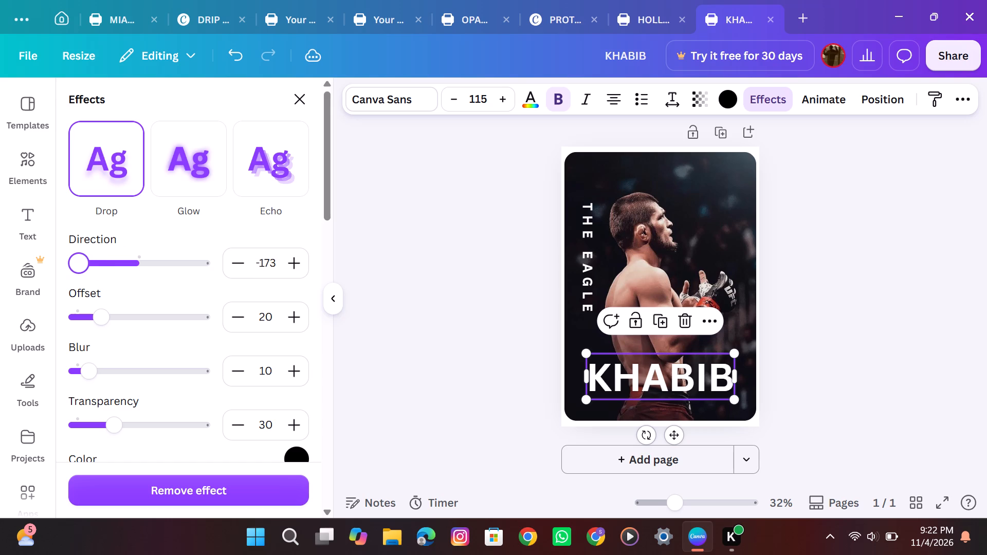
left_click_drag(72, 277, 127, 297)
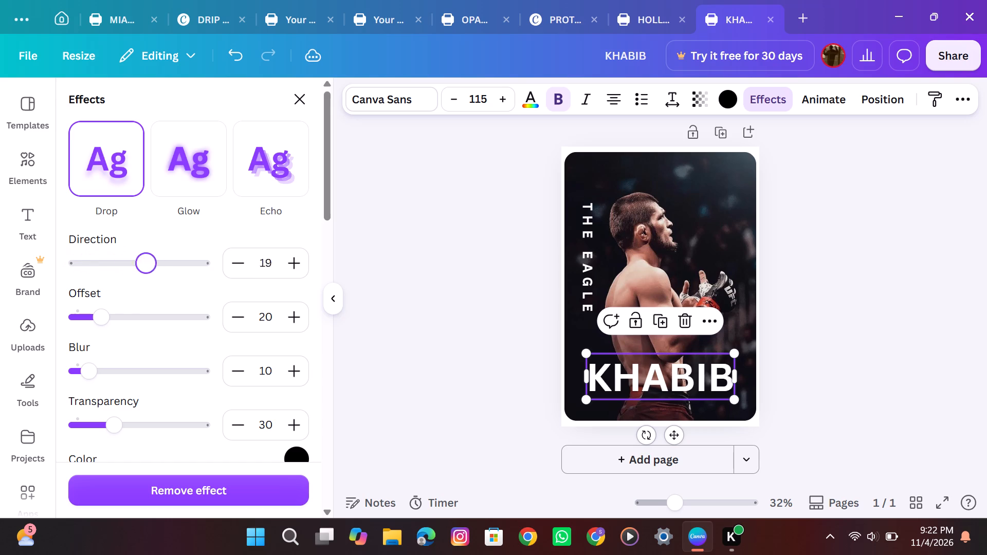
left_click_drag(127, 297, 62, 290)
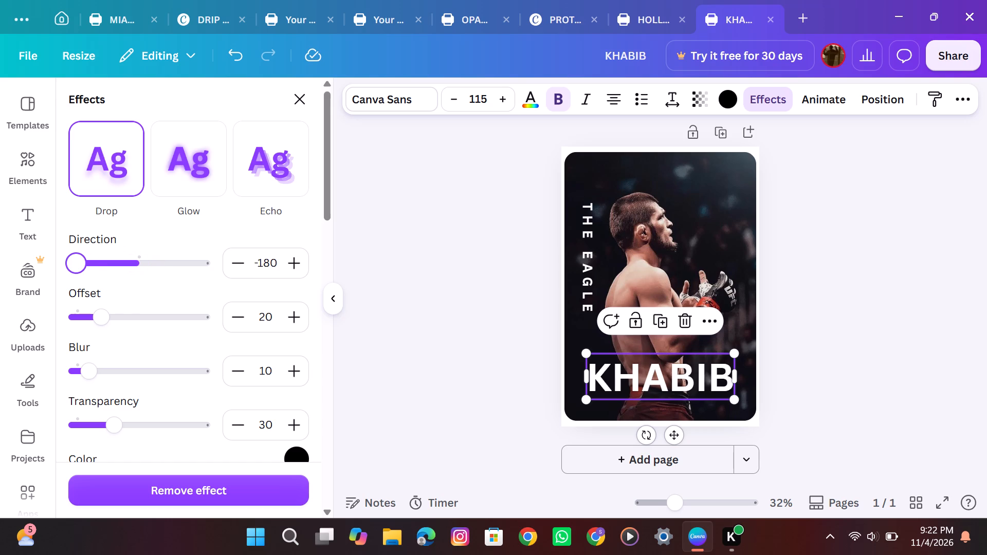
left_click_drag(62, 290, 102, 284)
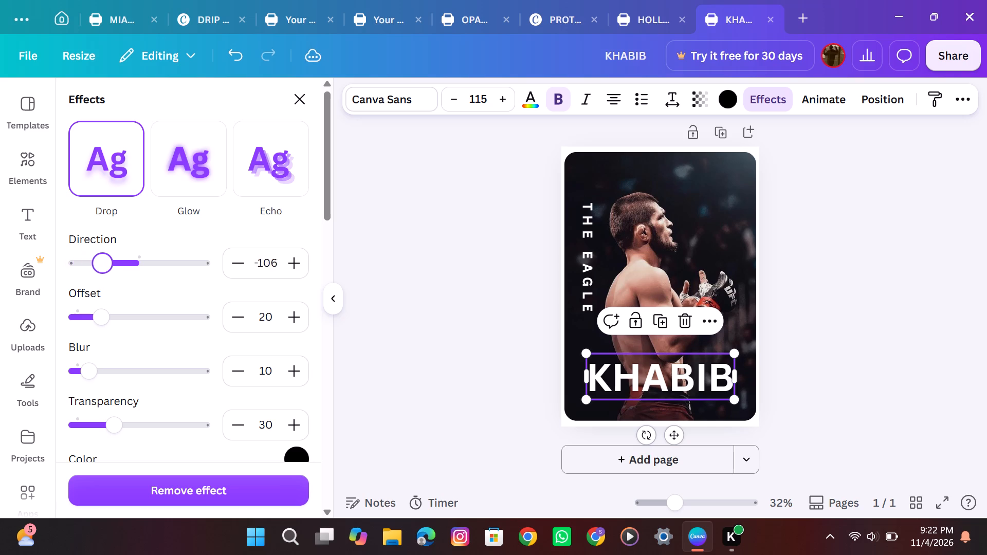
left_click_drag(102, 284, 34, 294)
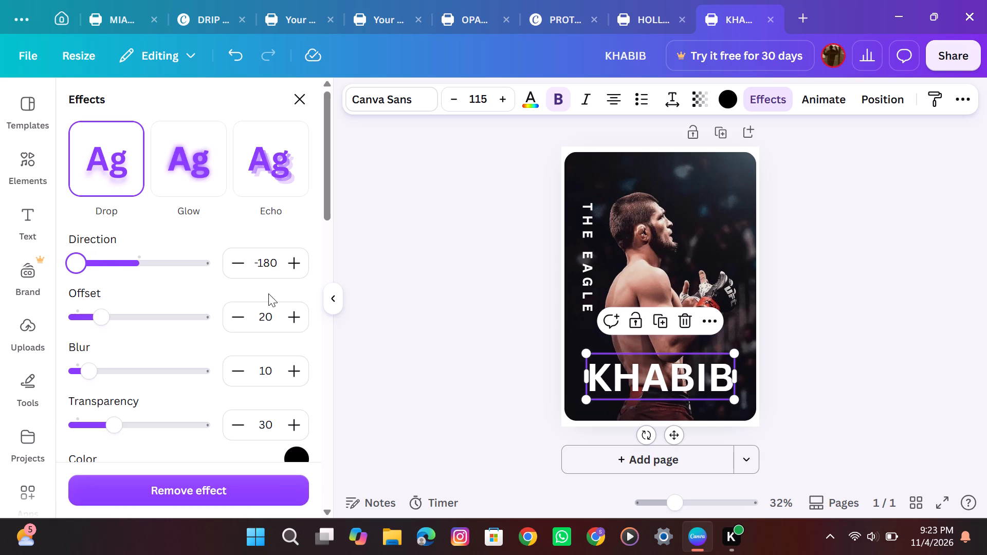
left_click(372, 331)
left_click(372, 331)
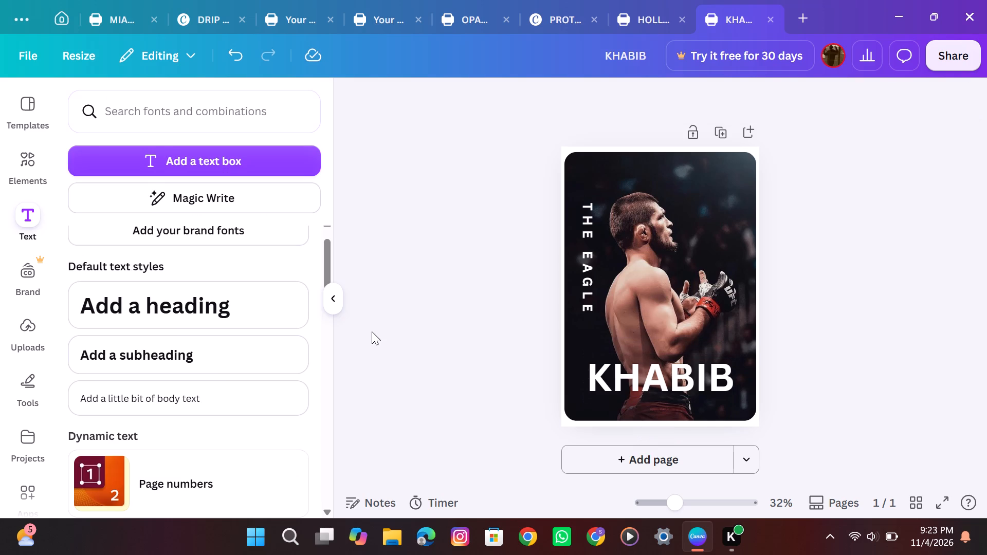
Raise the transparency setting of the KHABIB title's drop shadow to the top end of its range.
left_click(651, 382)
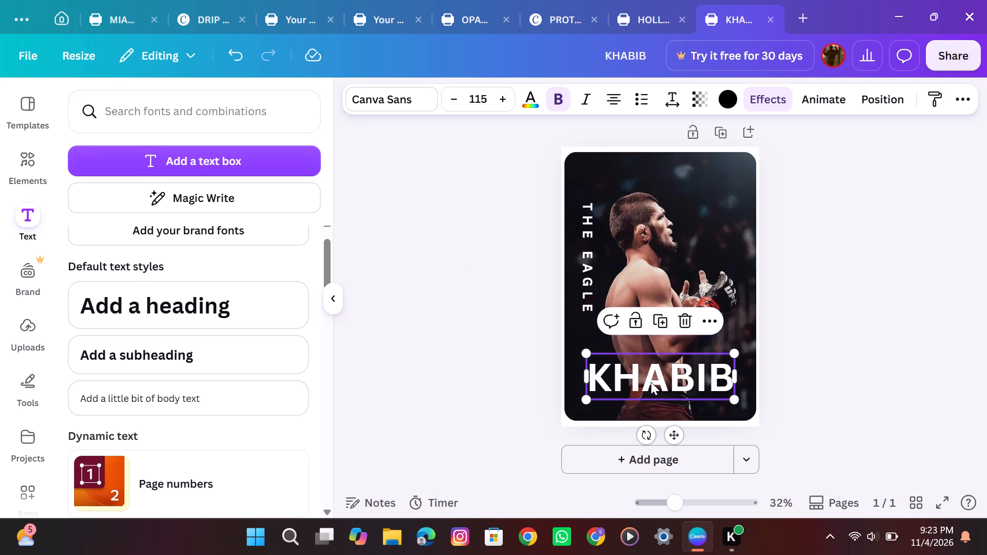
left_click(754, 102)
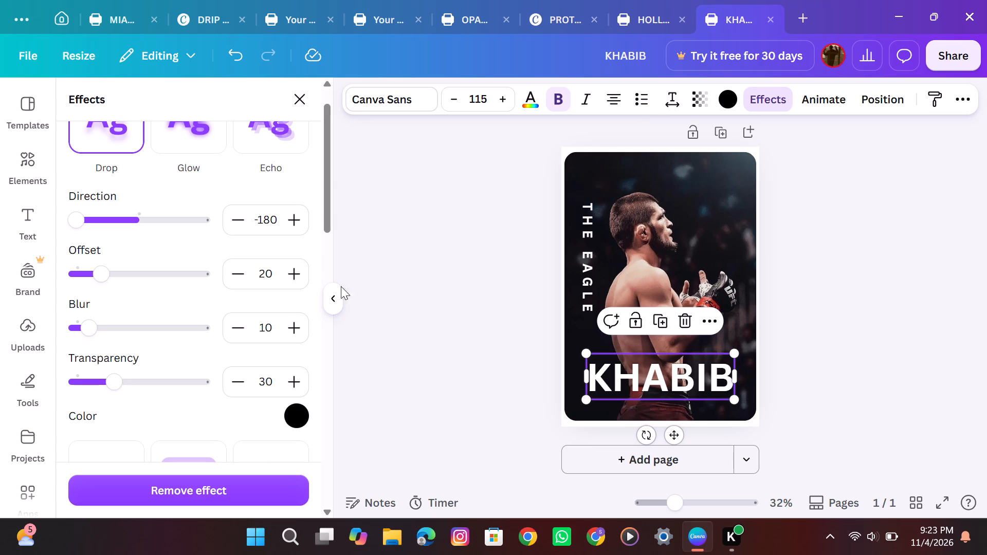
scroll(237, 279, "down", 2)
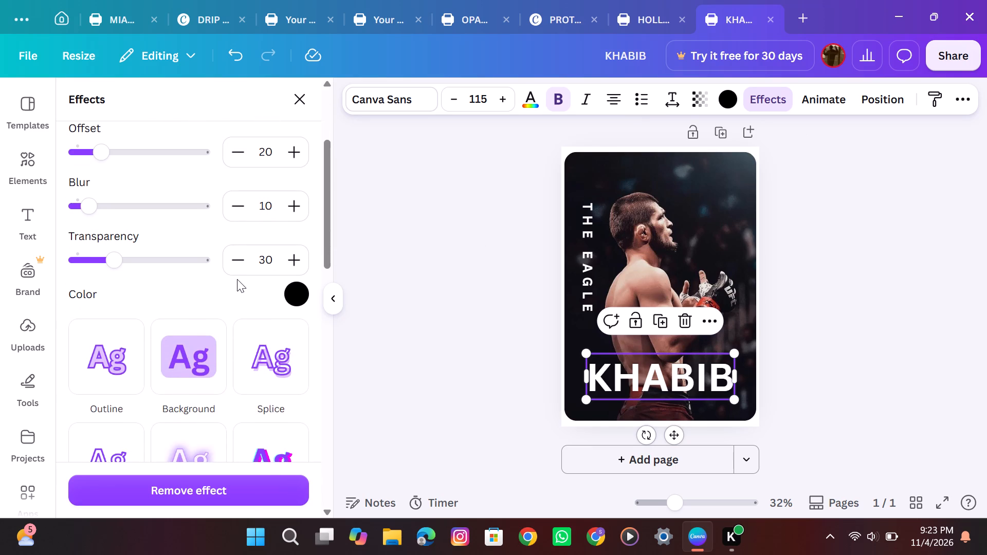
left_click(119, 263)
left_click_drag(119, 263, 240, 299)
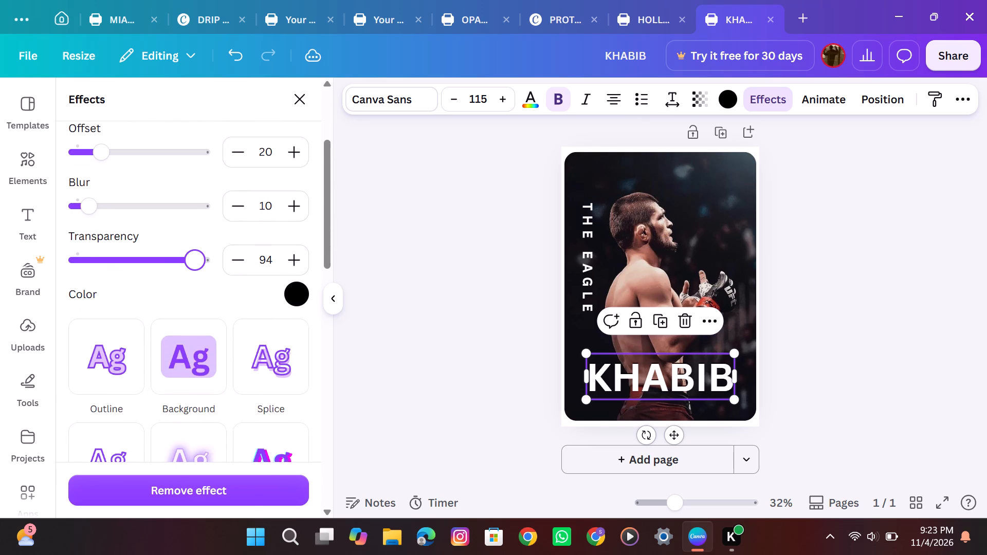
left_click_drag(240, 299, 246, 303)
left_click(489, 302)
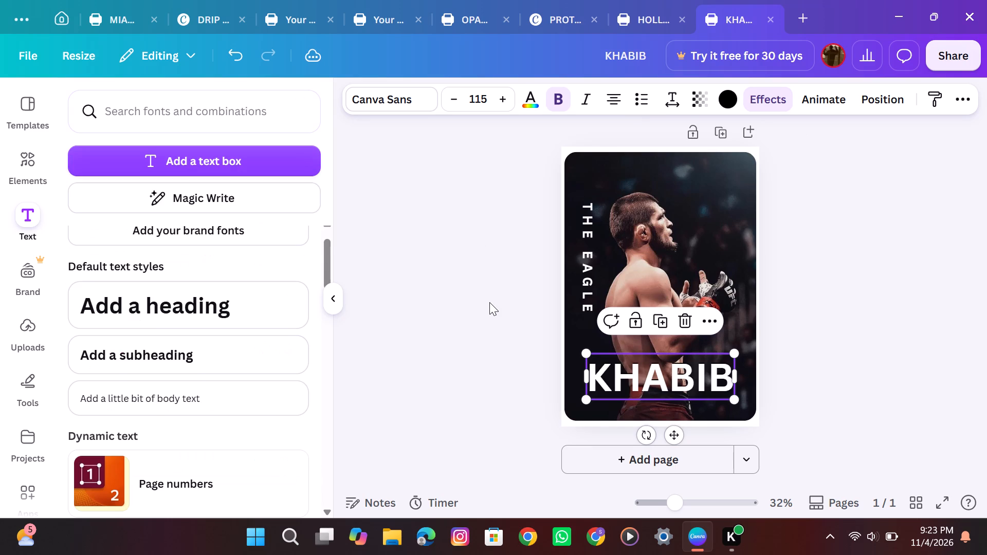
left_click(489, 302)
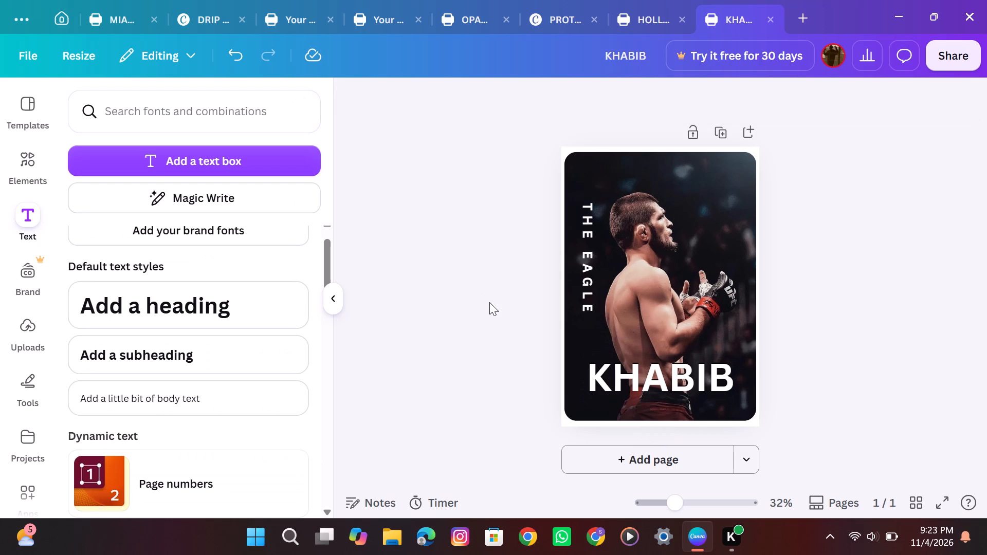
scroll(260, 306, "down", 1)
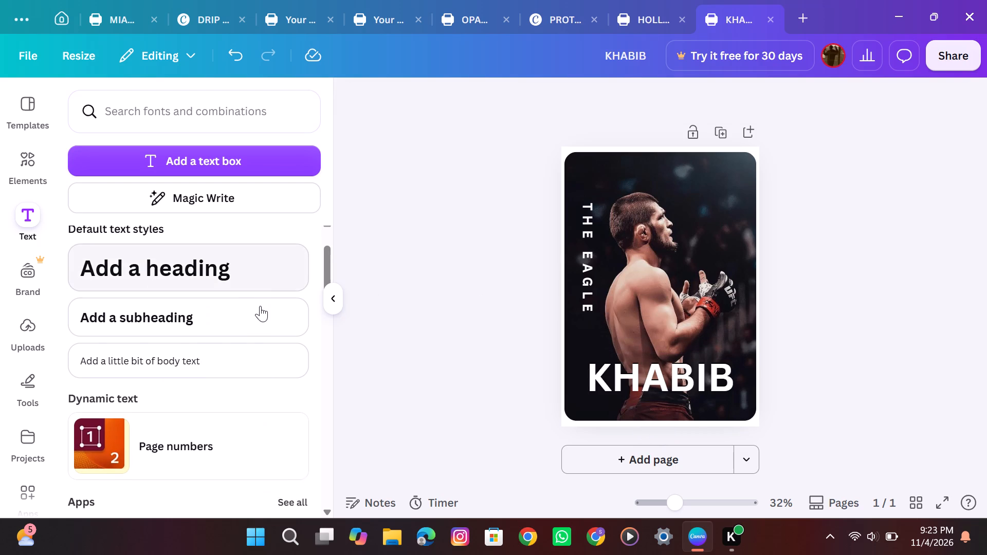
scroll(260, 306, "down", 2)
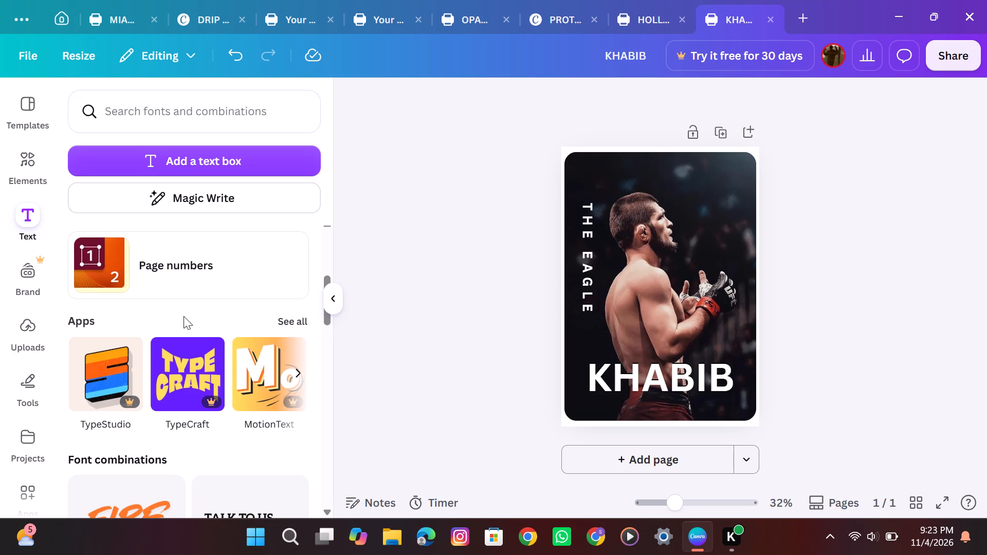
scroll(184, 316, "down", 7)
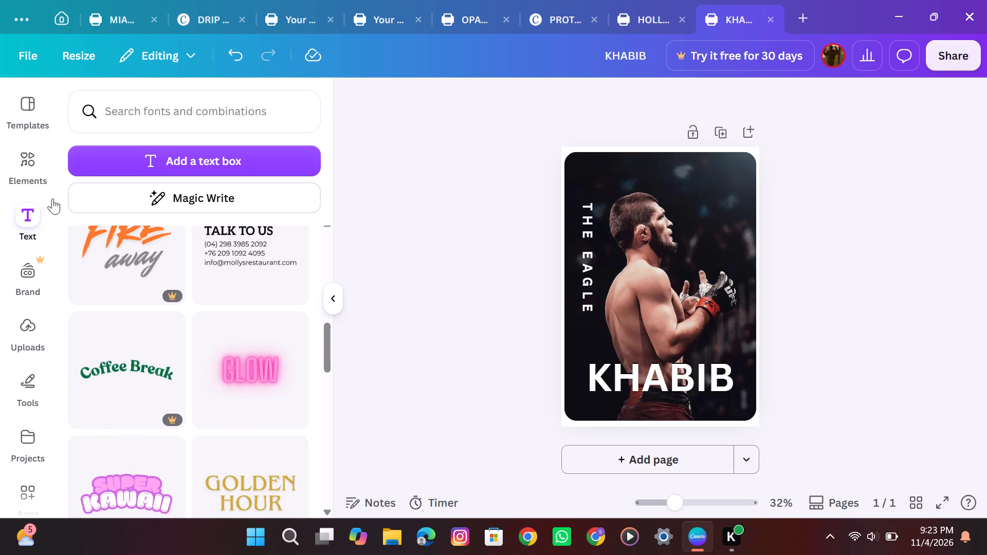
Browse the Graphics category of the elements library for artwork that suits the fighter poster.
left_click(25, 157)
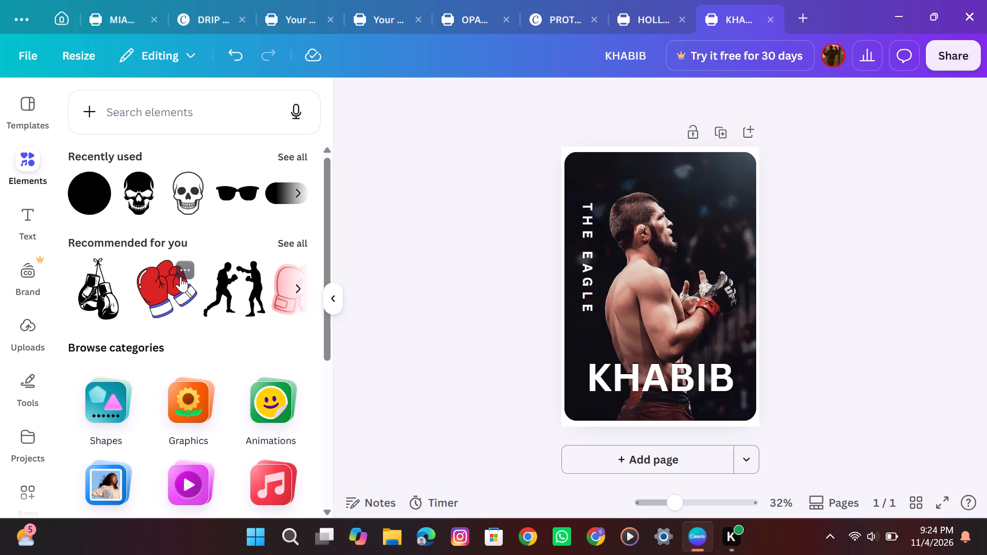
scroll(180, 276, "up", 1)
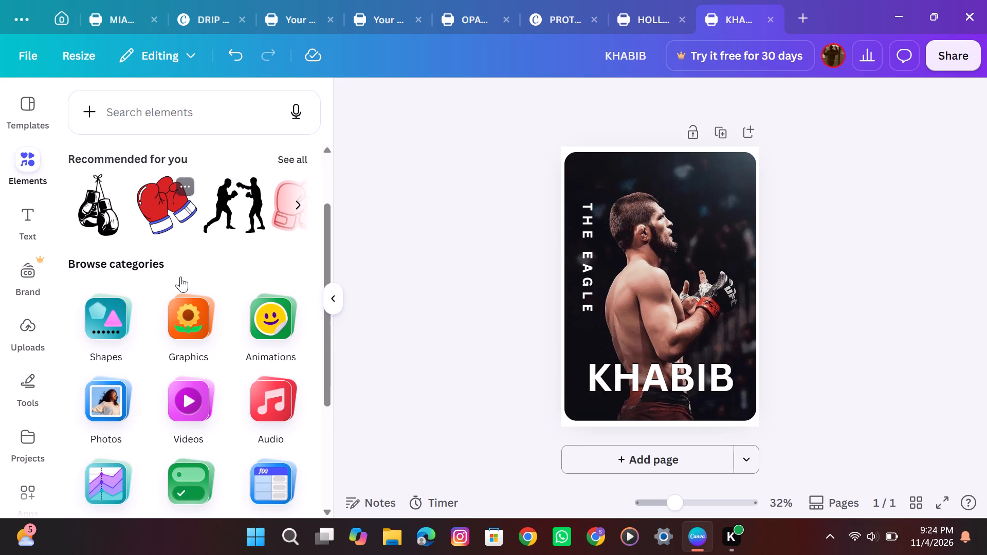
scroll(180, 276, "up", 1)
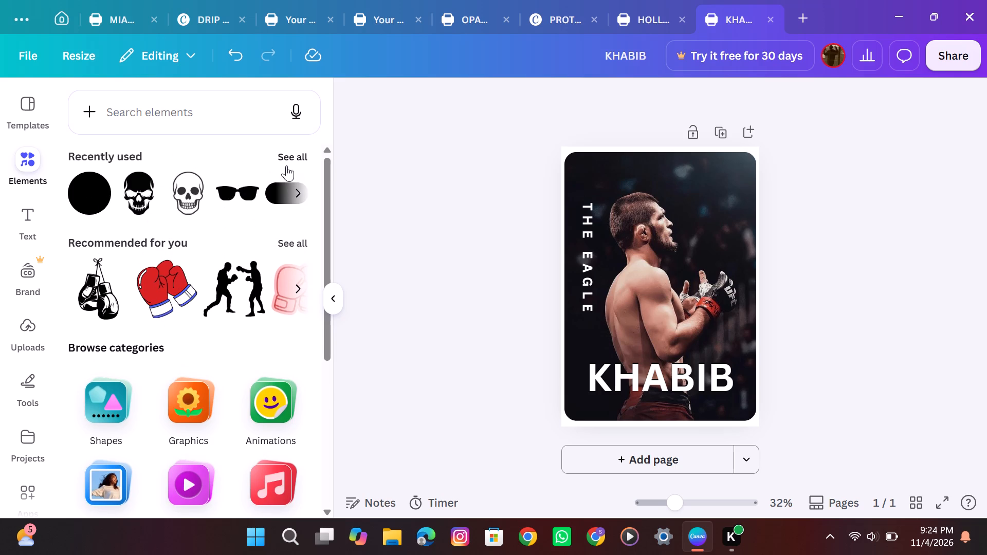
scroll(218, 263, "down", 3)
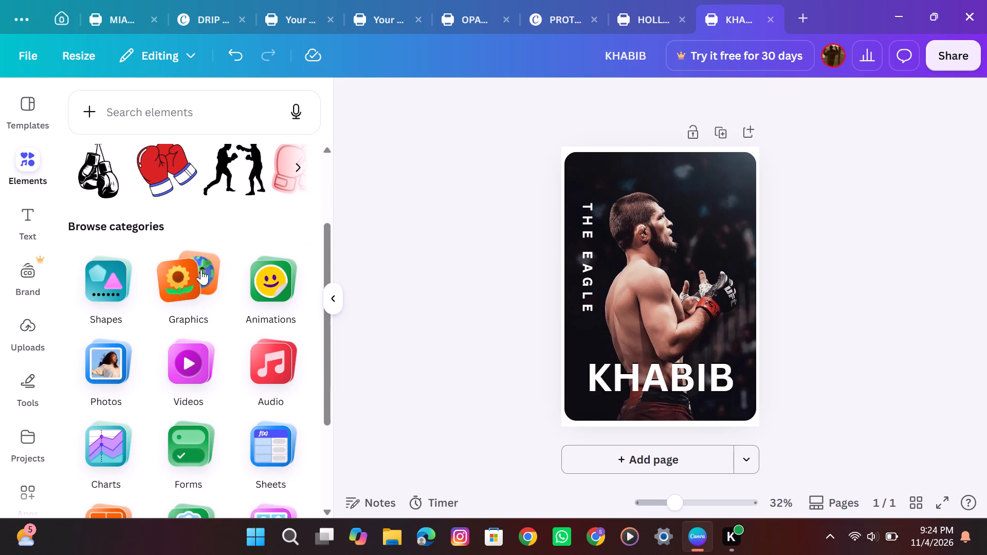
left_click(204, 285)
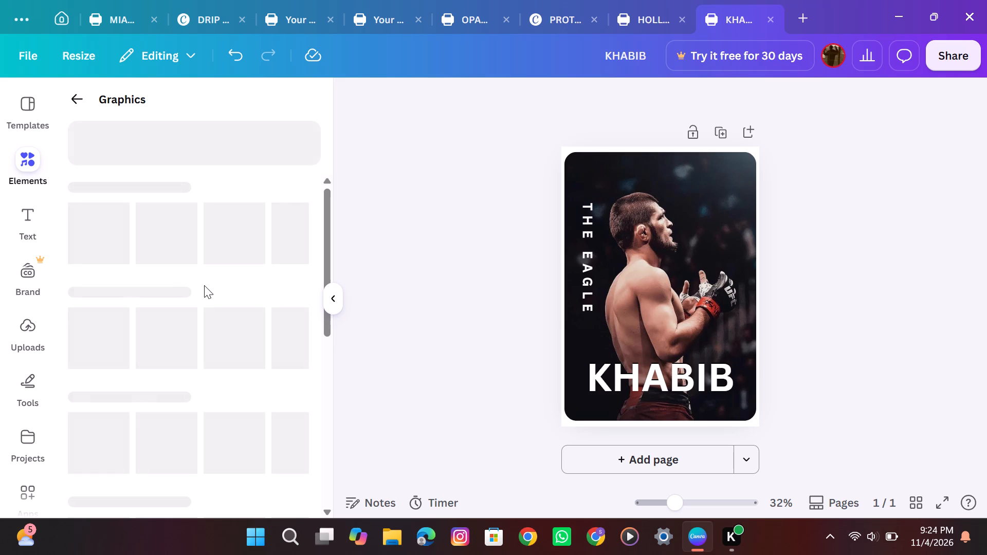
scroll(204, 285, "up", 1)
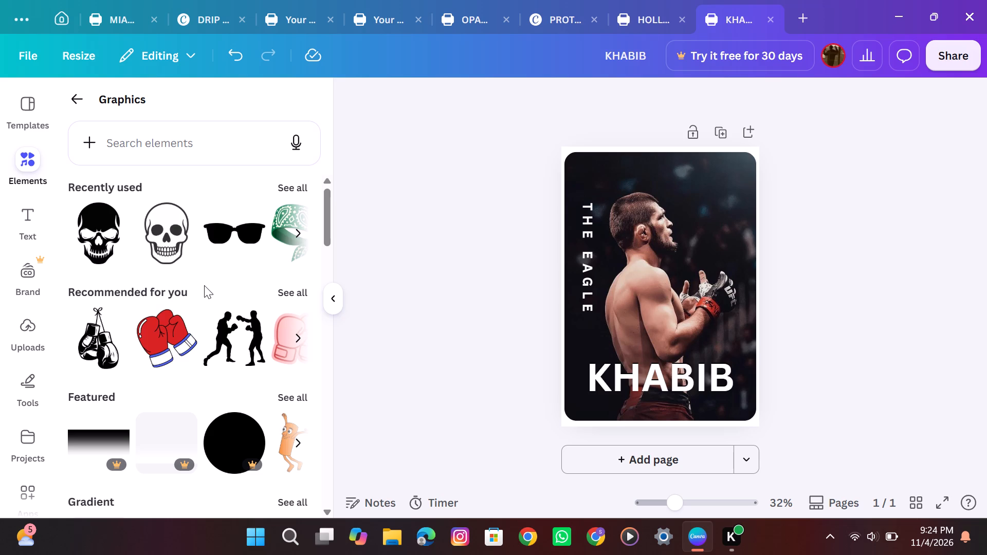
scroll(204, 285, "down", 2)
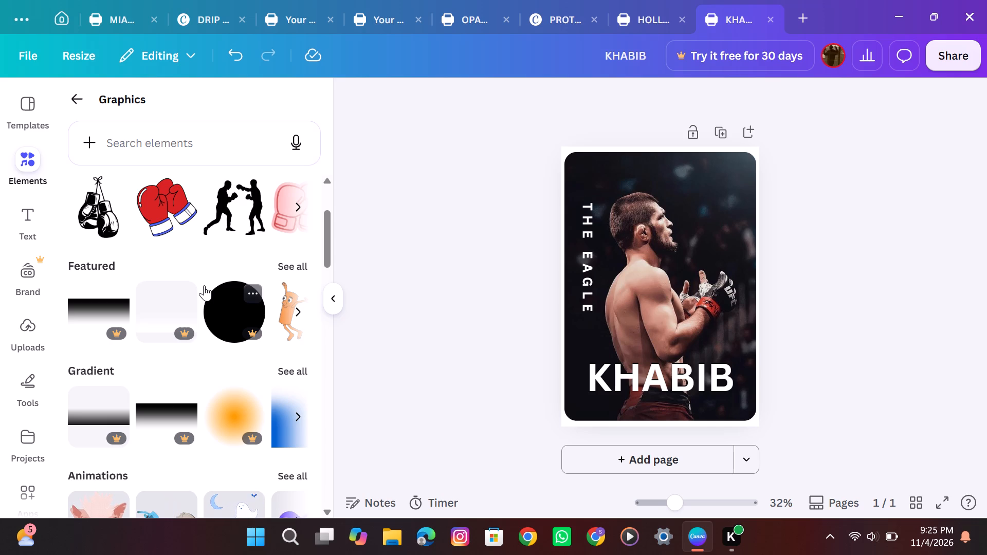
scroll(204, 285, "down", 5)
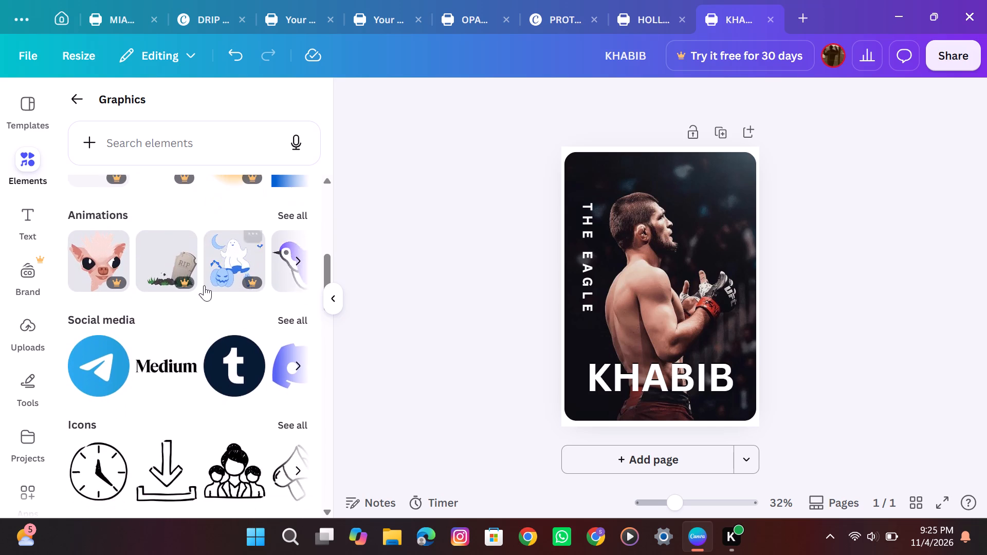
scroll(204, 285, "down", 4)
scroll(204, 285, "up", 1)
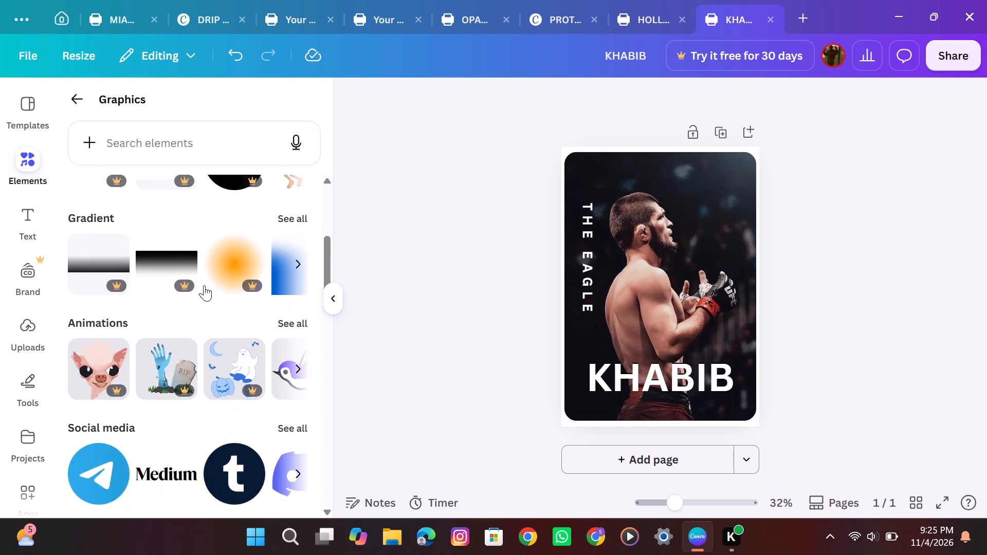
scroll(204, 285, "up", 5)
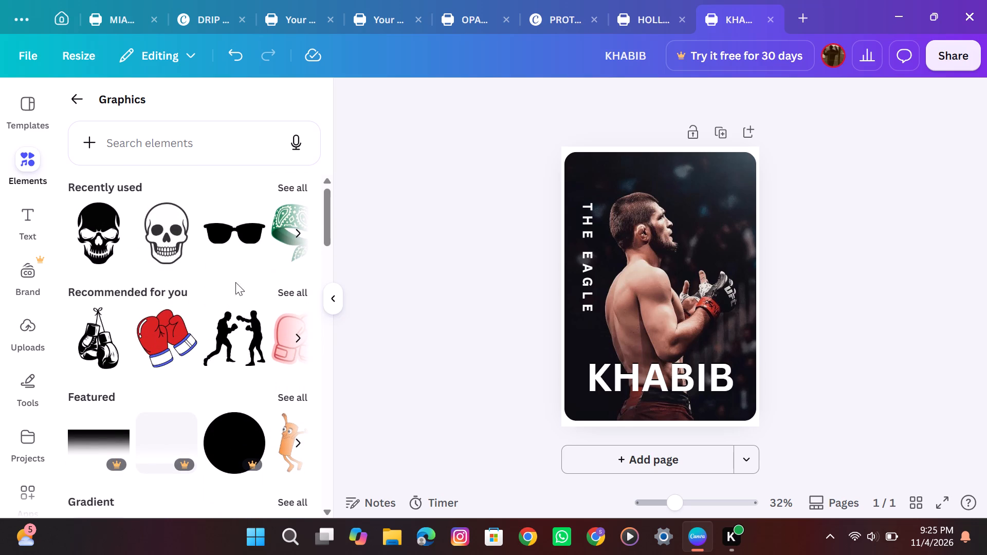
Look through the full Recommended for you collection of graphics for an element that suits the KHABIB poster.
left_click(287, 292)
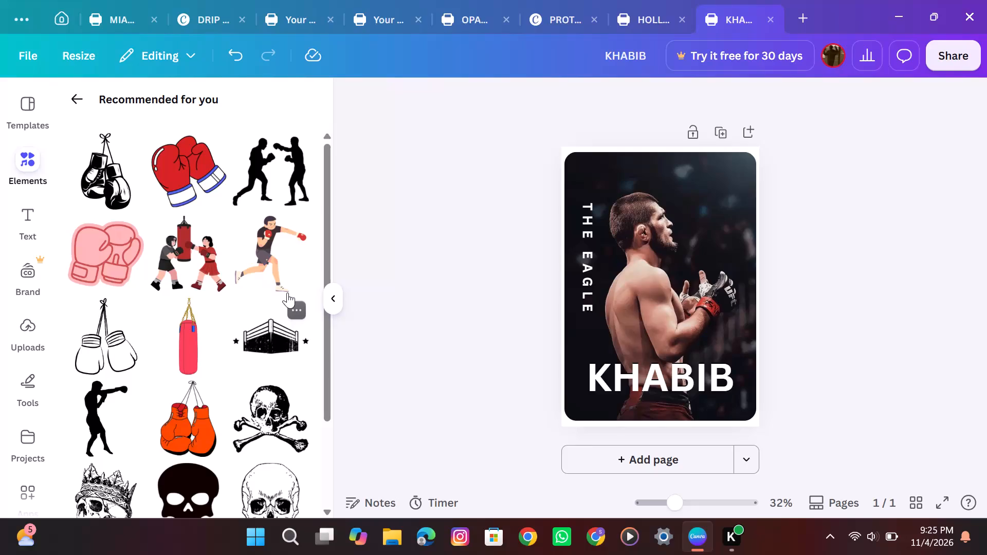
scroll(287, 292, "down", 1)
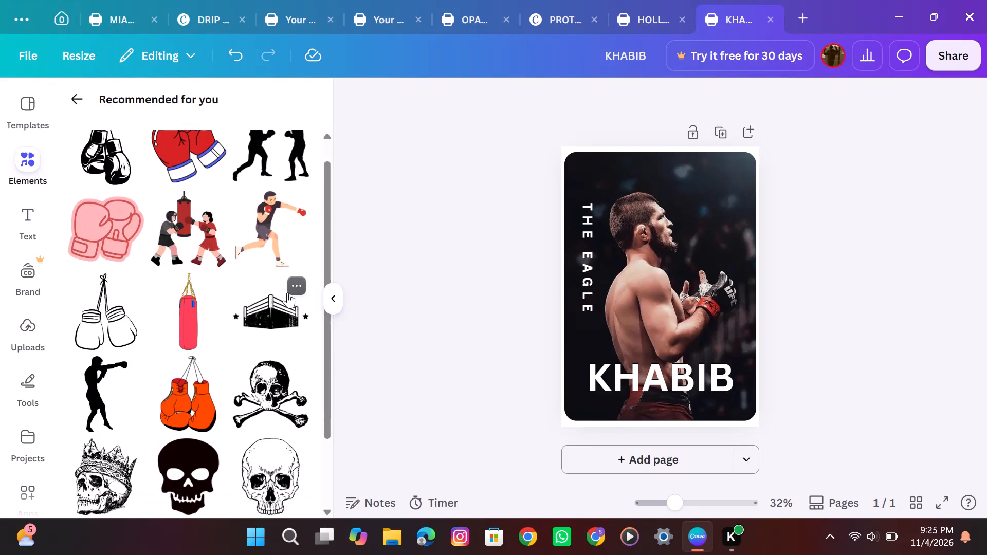
scroll(287, 292, "down", 1)
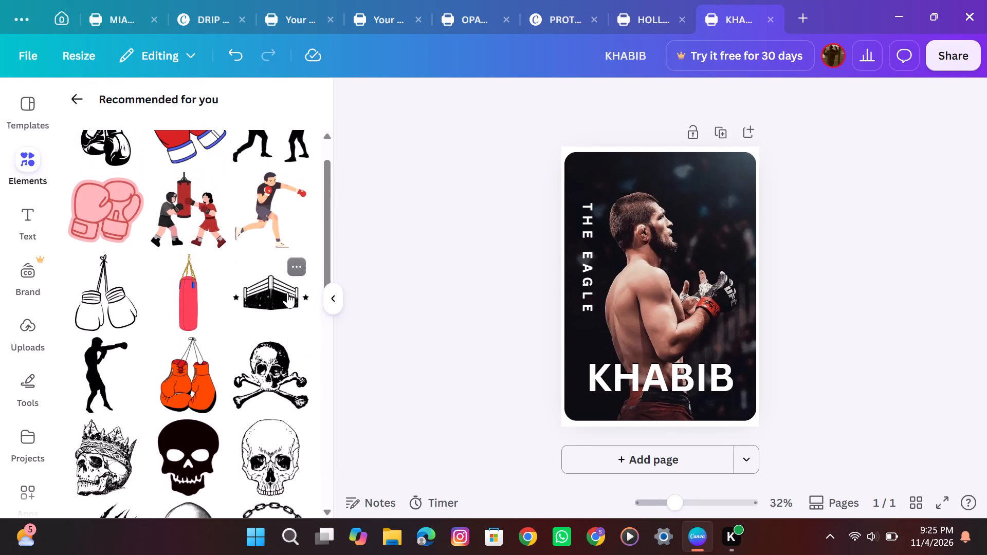
scroll(287, 292, "down", 2)
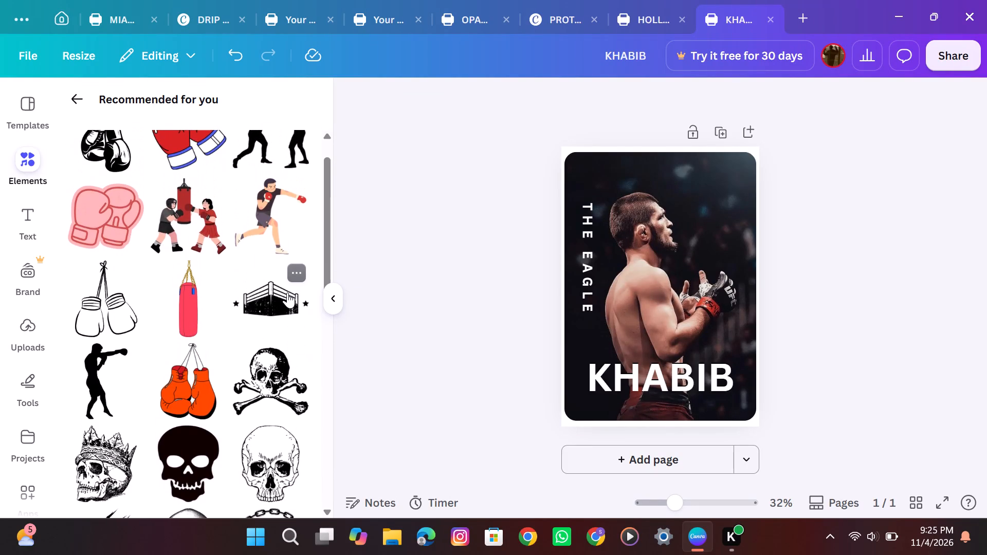
scroll(287, 292, "down", 5)
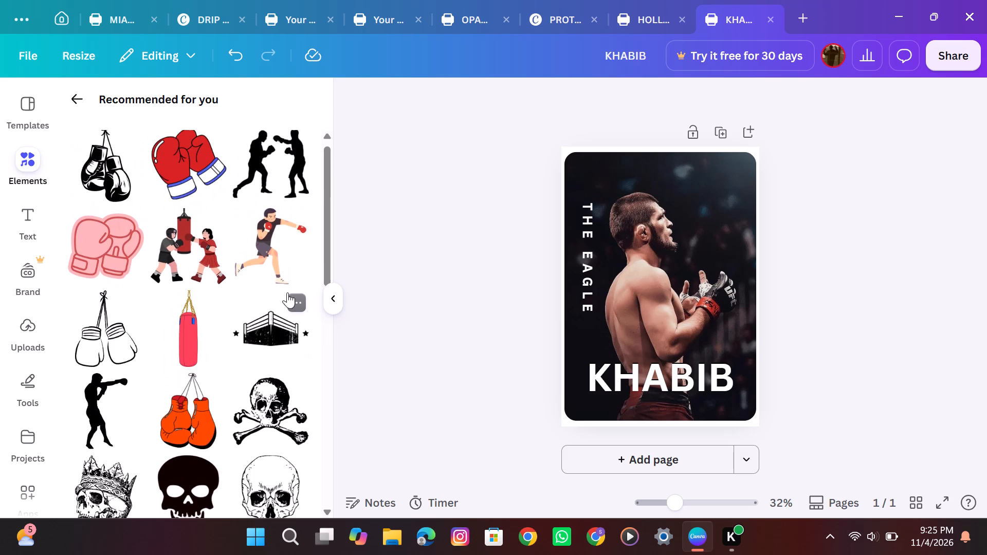
scroll(287, 292, "down", 1)
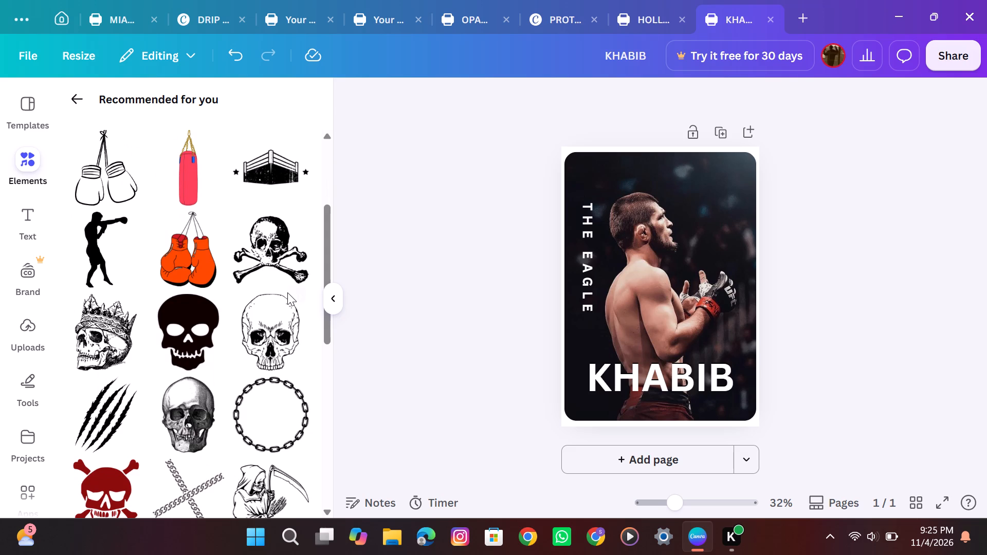
scroll(287, 292, "down", 1)
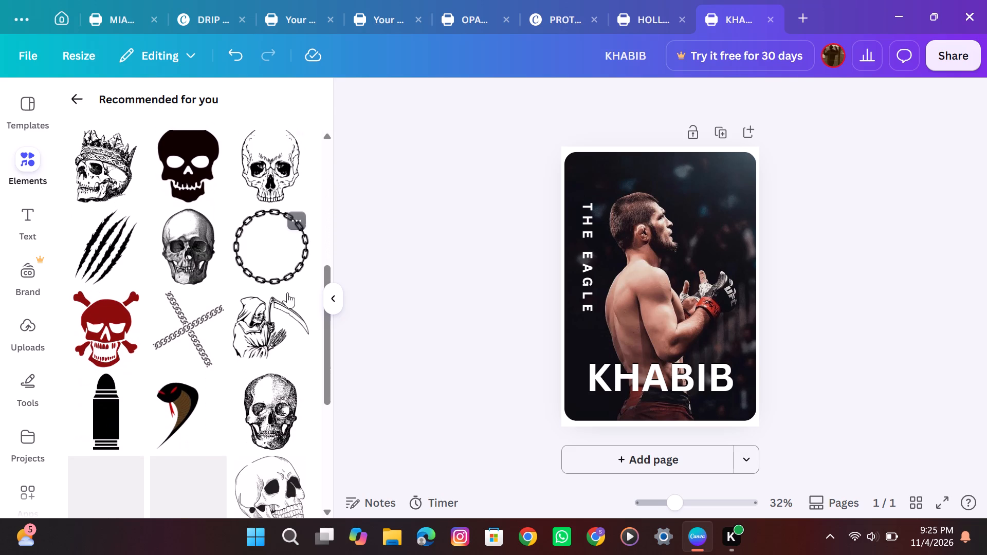
scroll(287, 292, "down", 2)
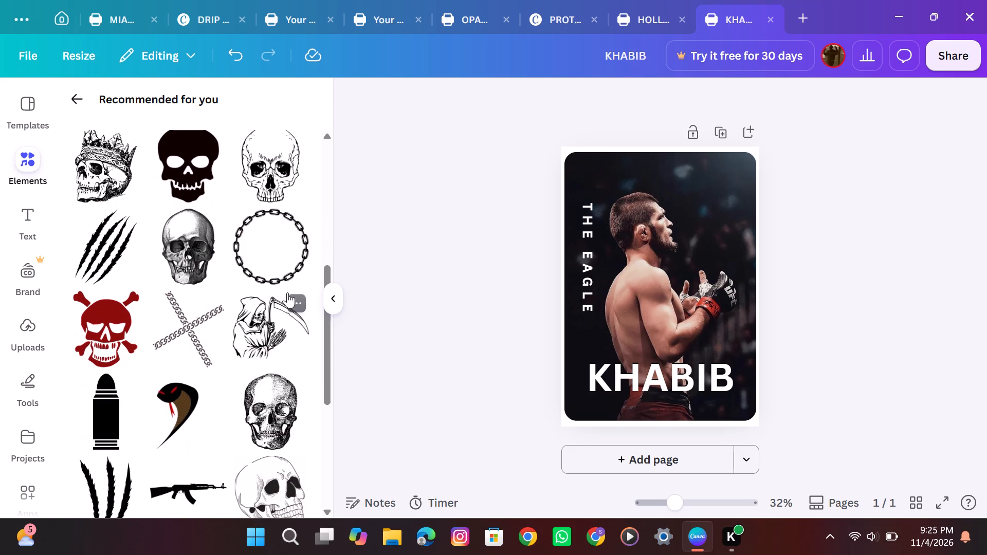
scroll(287, 292, "down", 3)
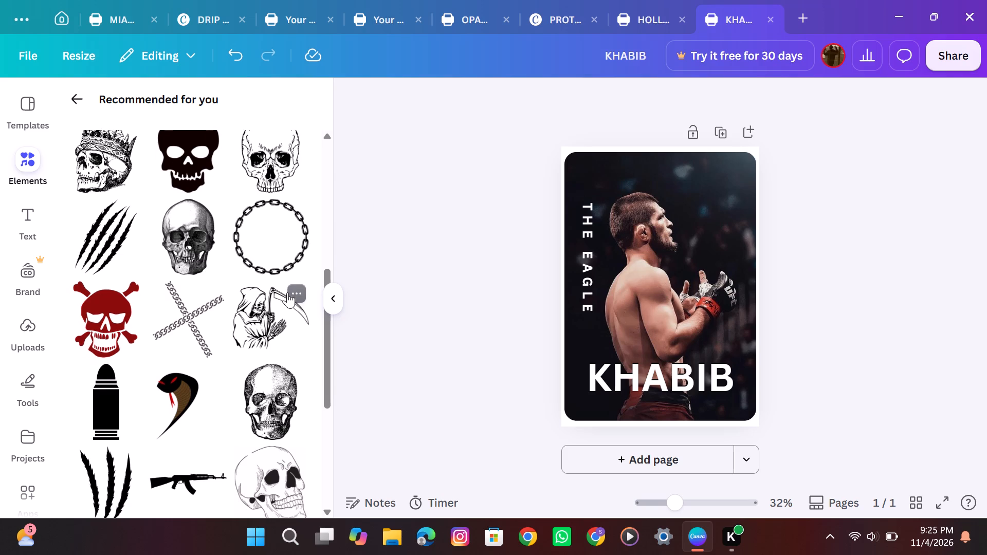
scroll(287, 292, "down", 1)
scroll(287, 292, "up", 2)
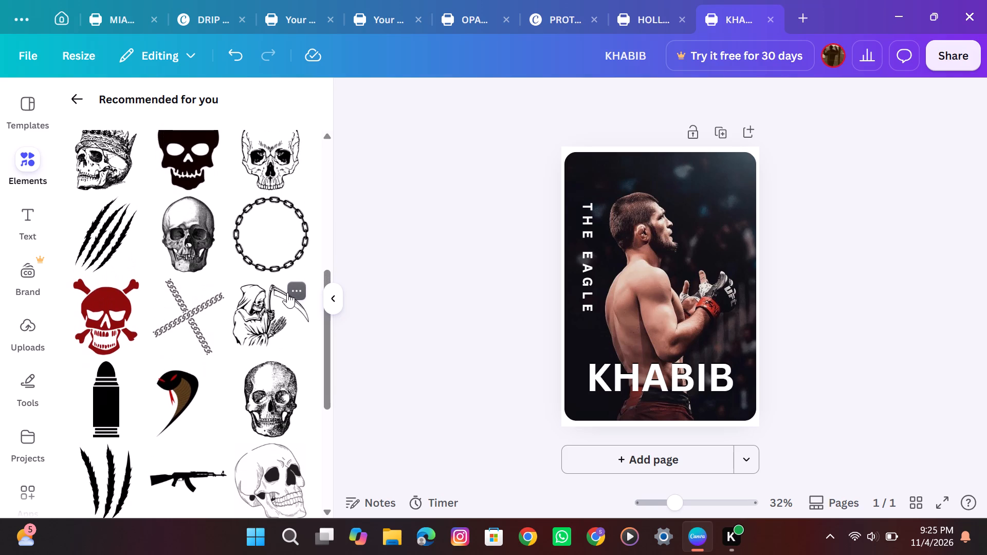
scroll(287, 292, "up", 1)
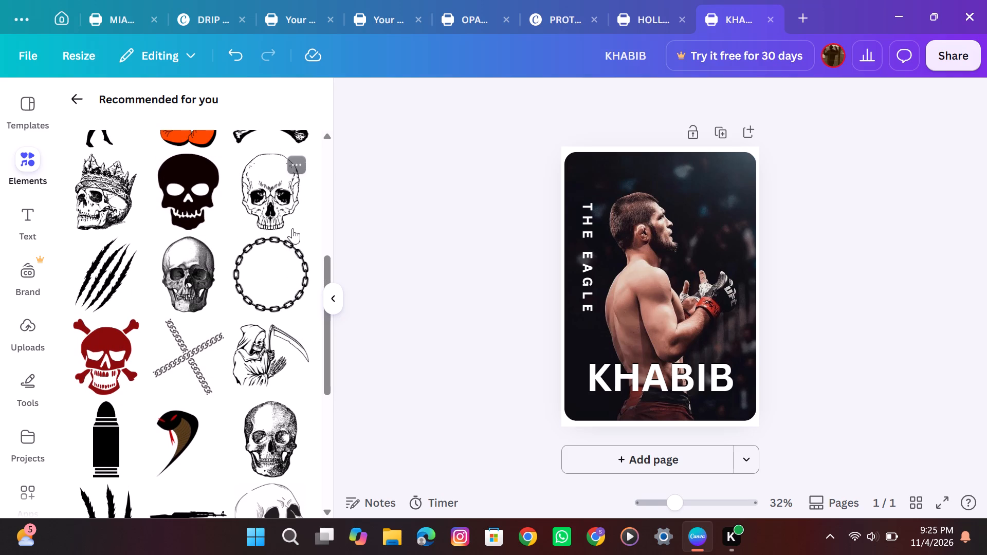
scroll(202, 364, "down", 2)
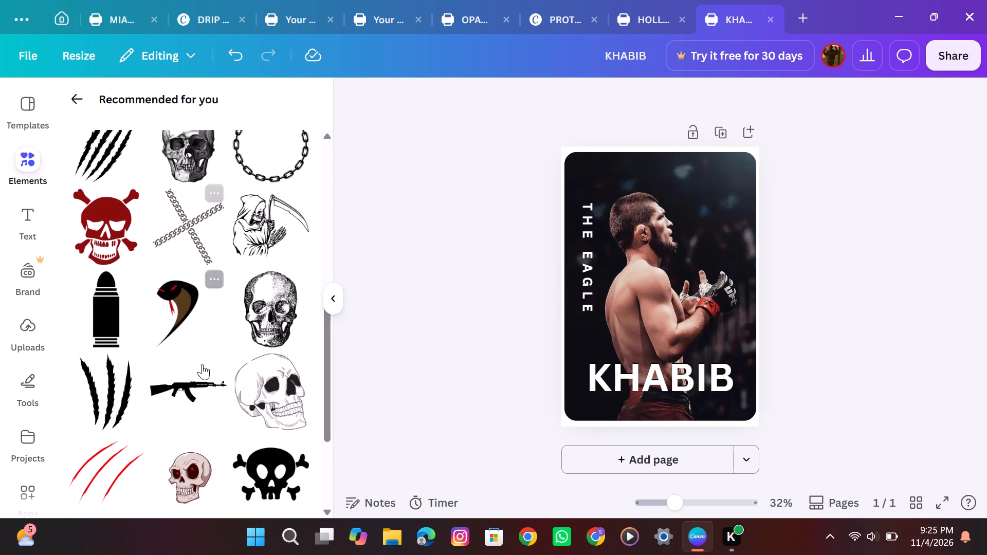
scroll(202, 364, "down", 7)
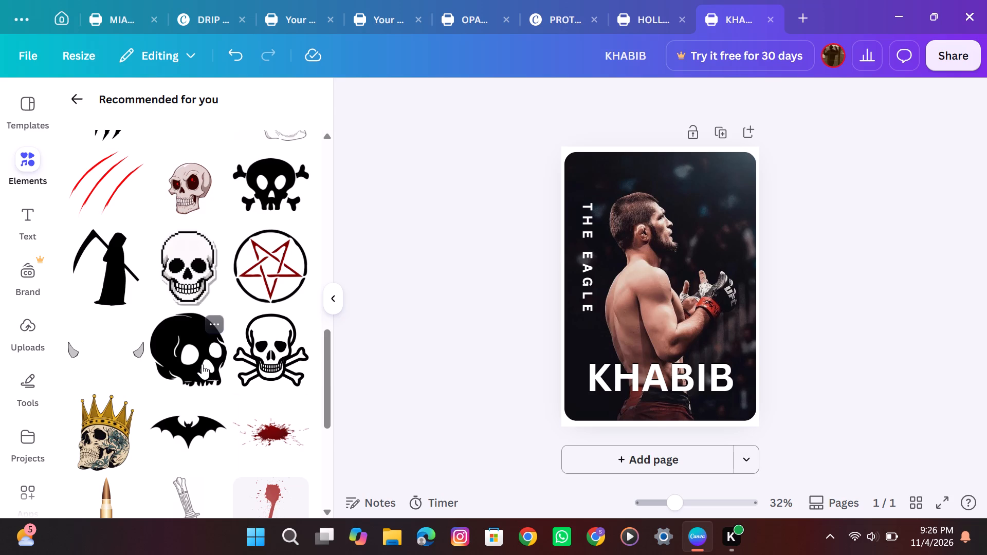
scroll(202, 364, "down", 3)
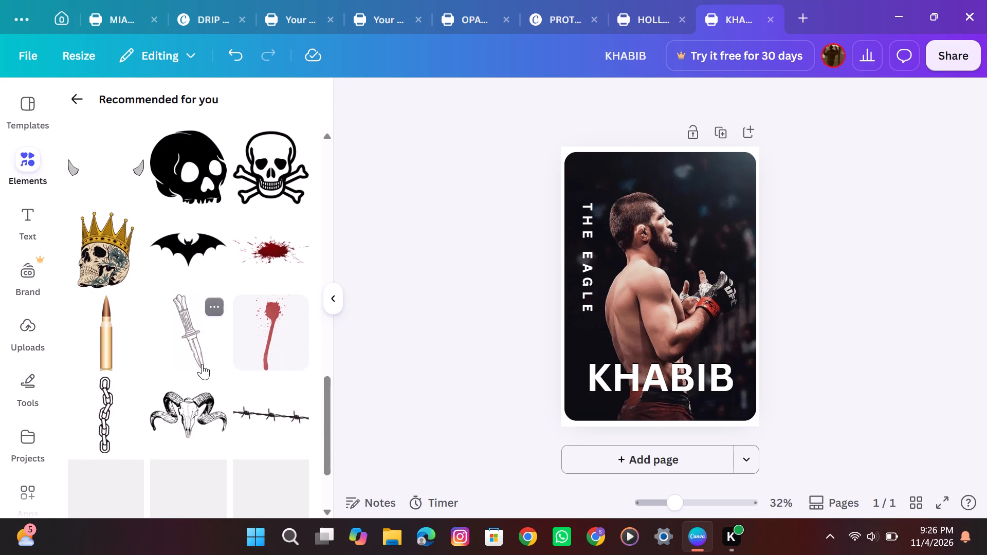
scroll(202, 364, "down", 2)
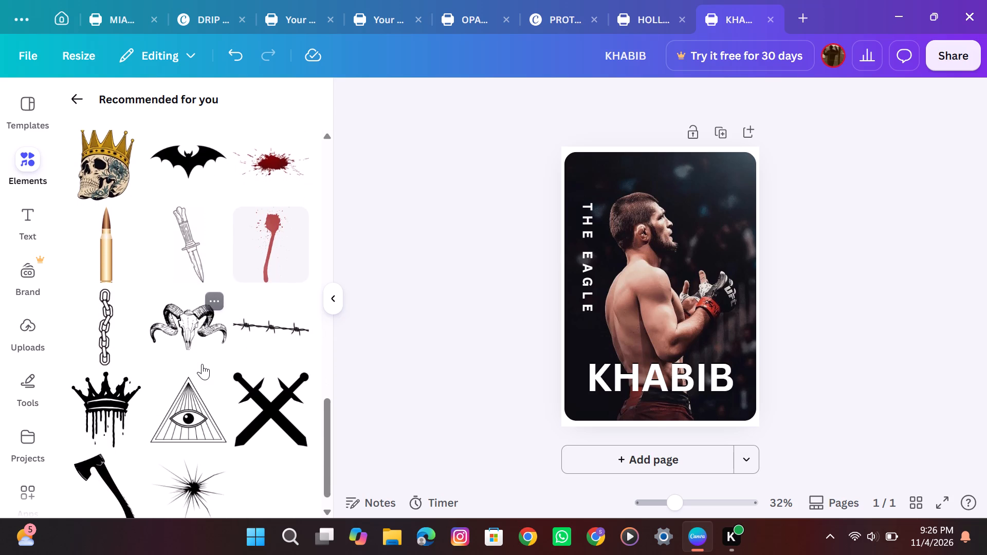
scroll(202, 364, "down", 3)
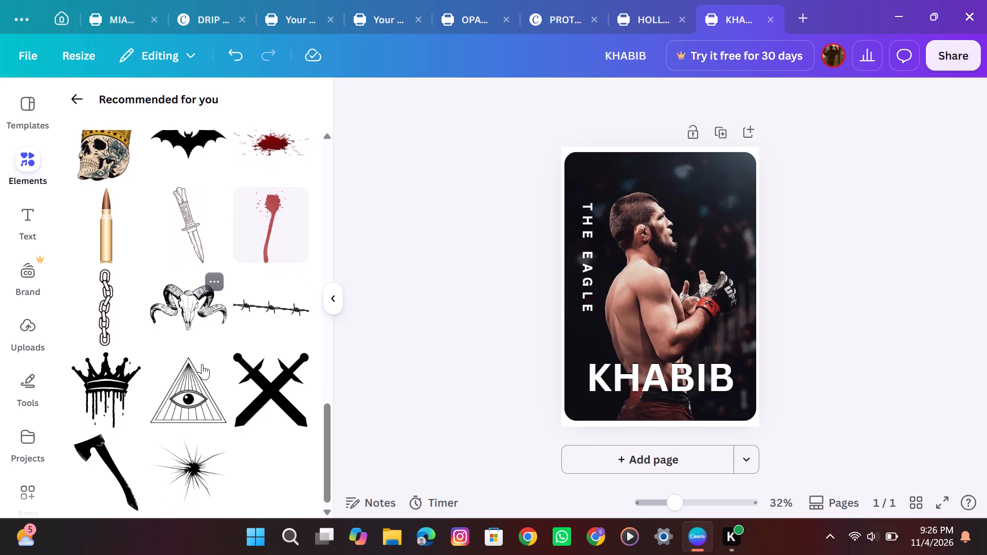
scroll(202, 364, "down", 3)
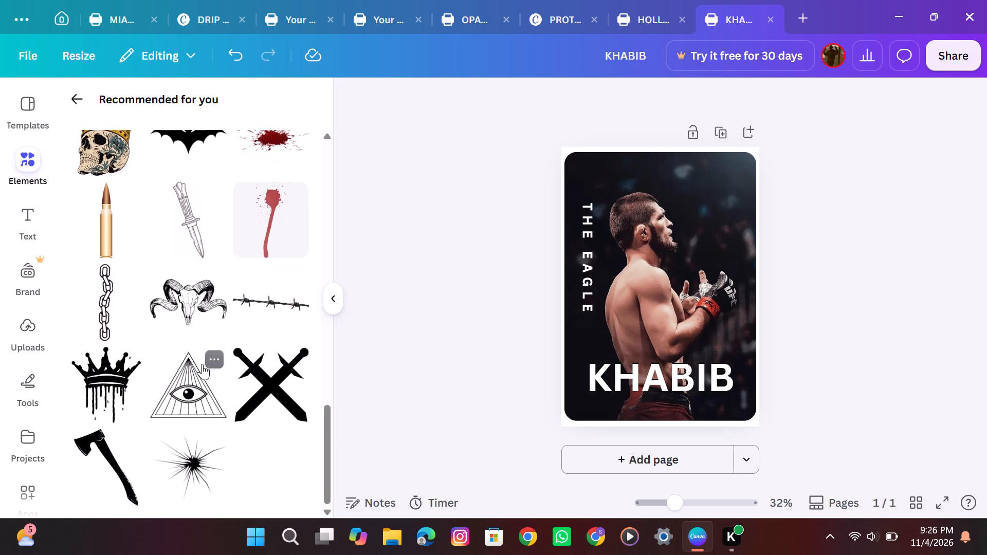
scroll(202, 364, "up", 10)
scroll(193, 274, "up", 5)
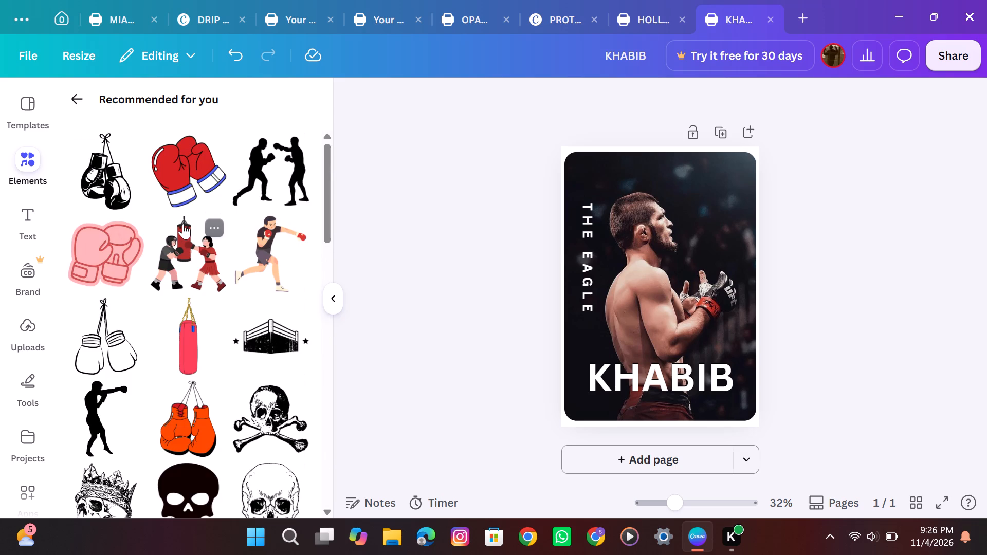
scroll(183, 223, "up", 5)
Return to the Graphics category and search it for "eagle".
left_click(69, 101)
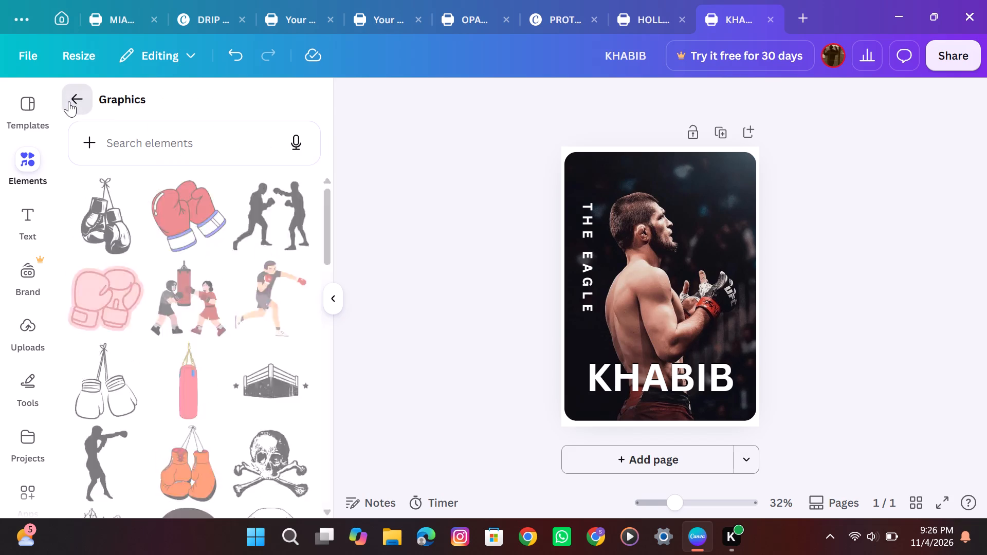
left_click(148, 141)
type("EAG")
key("l")
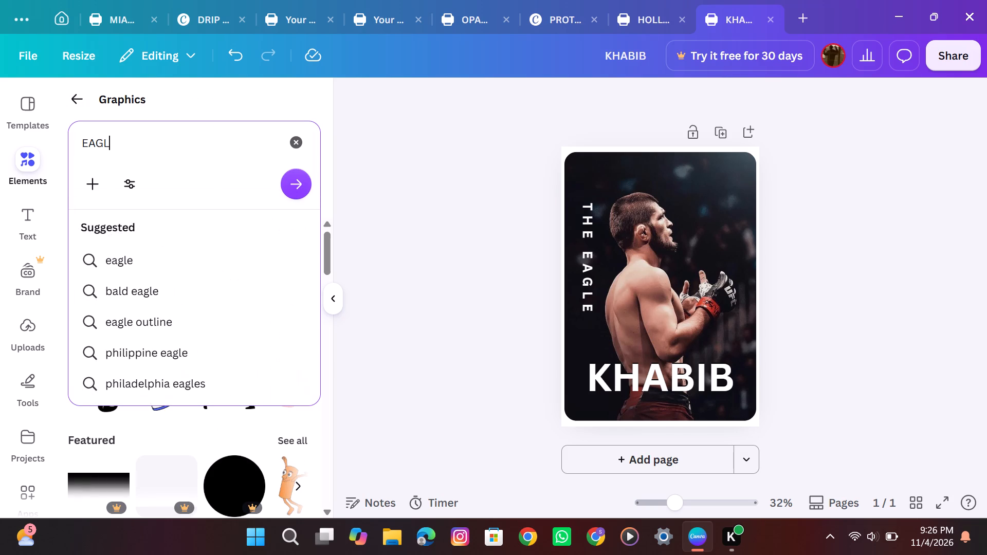
left_click(119, 258)
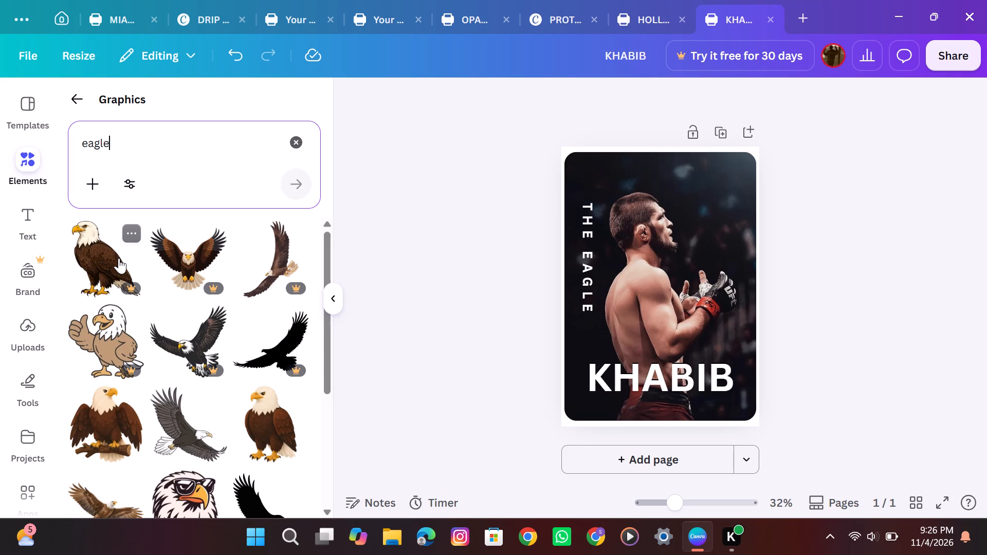
Look through the eagle graphics results for artwork that suits the KHABIB fighter poster.
scroll(119, 258, "down", 1)
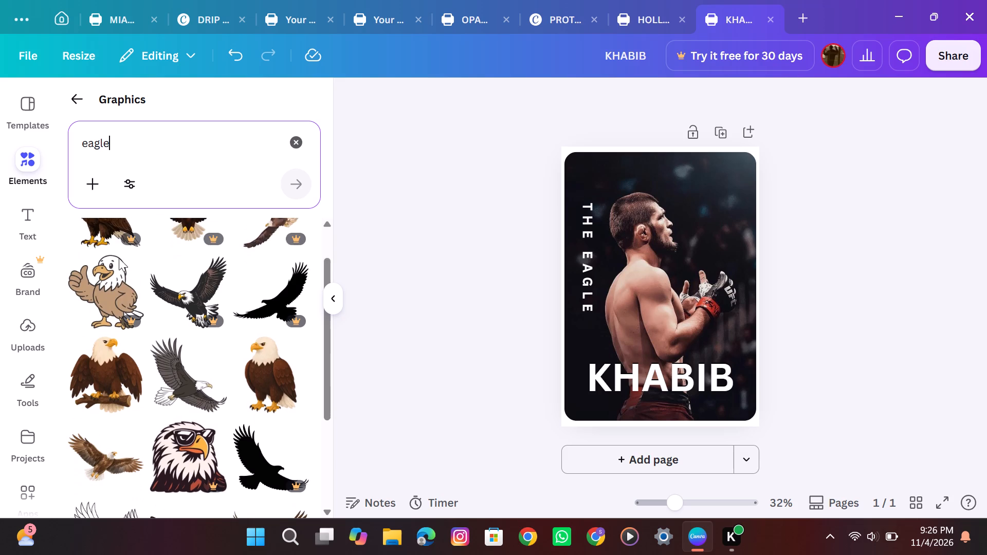
scroll(119, 258, "down", 3)
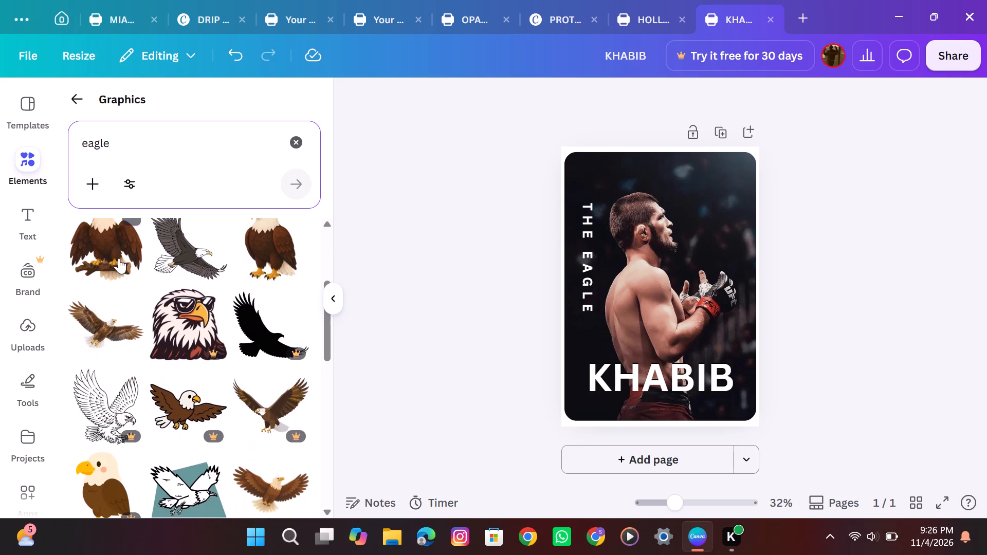
scroll(119, 258, "right", 1)
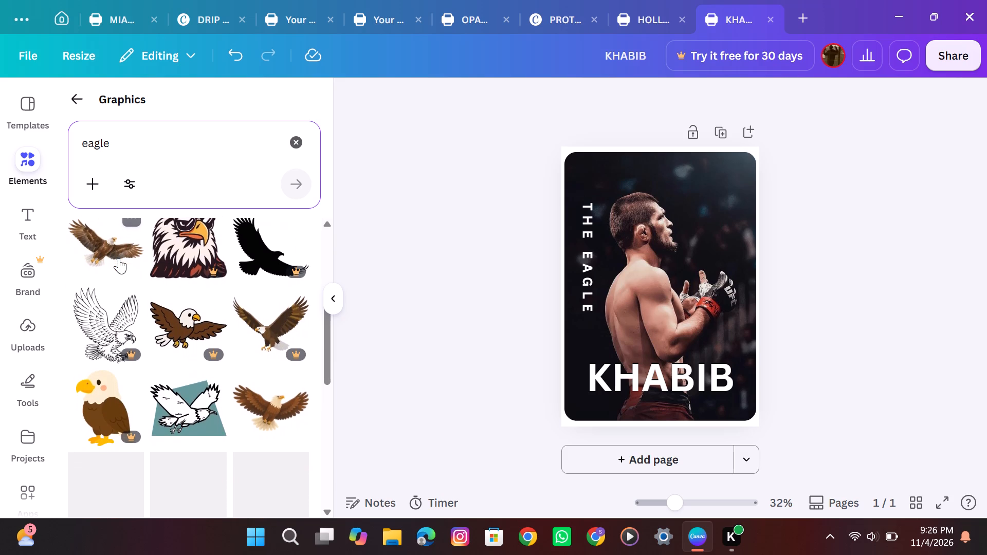
scroll(119, 258, "right", 1)
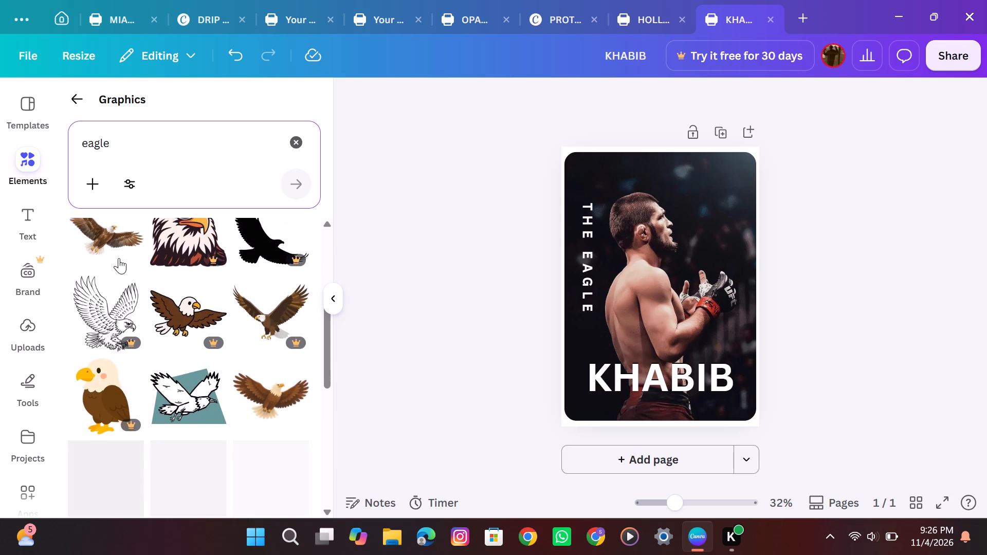
scroll(119, 258, "right", 2)
scroll(119, 258, "up", 1)
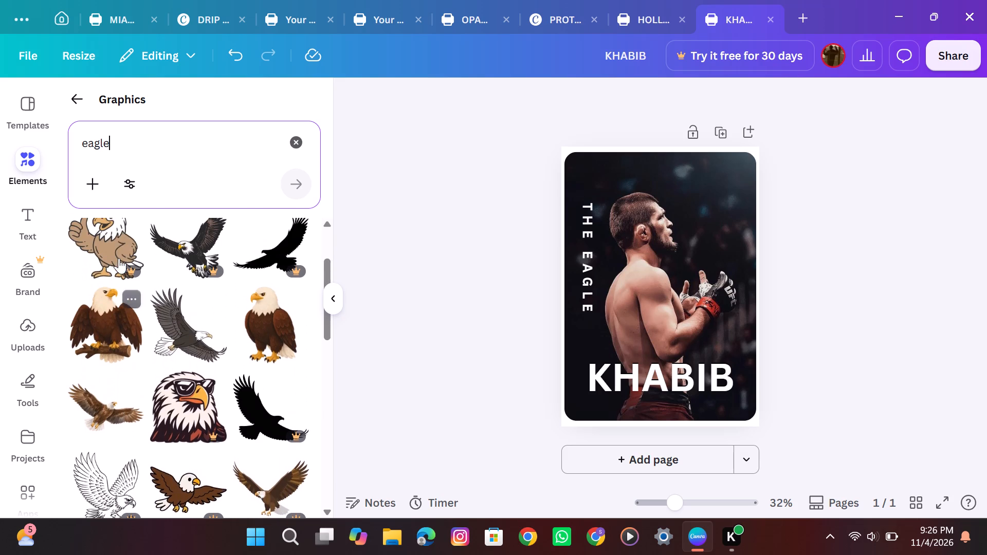
scroll(119, 258, "up", 4)
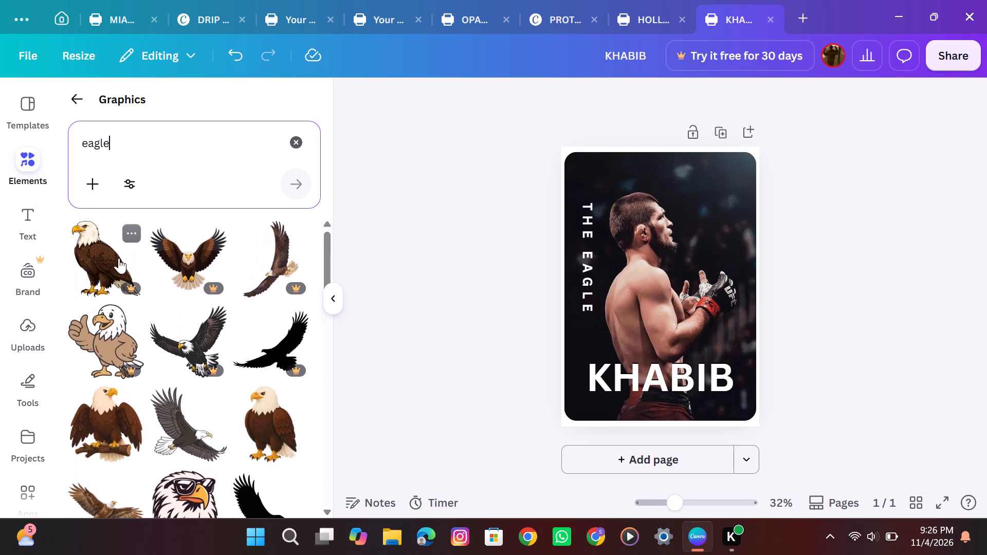
scroll(119, 258, "up", 1)
scroll(119, 258, "down", 5)
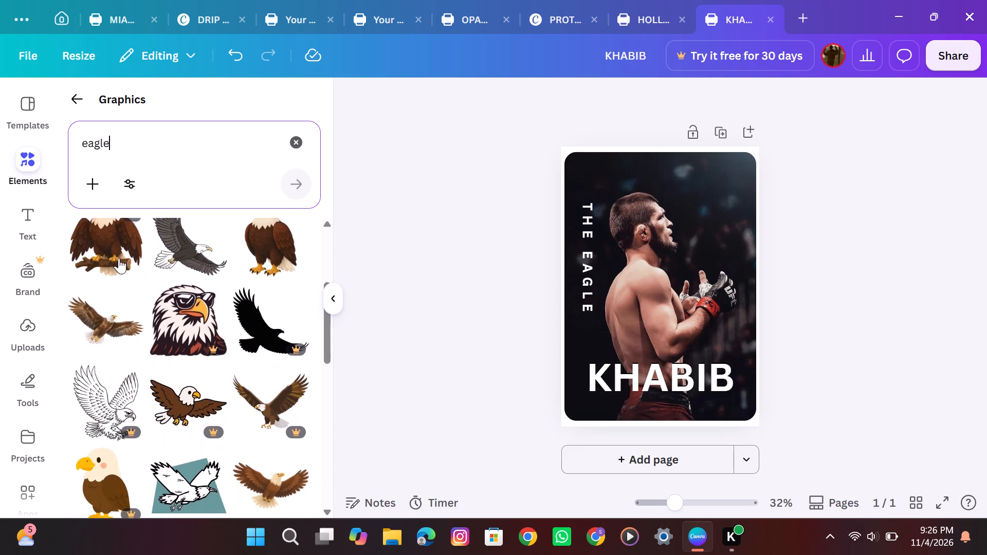
scroll(119, 258, "down", 2)
scroll(119, 258, "up", 1)
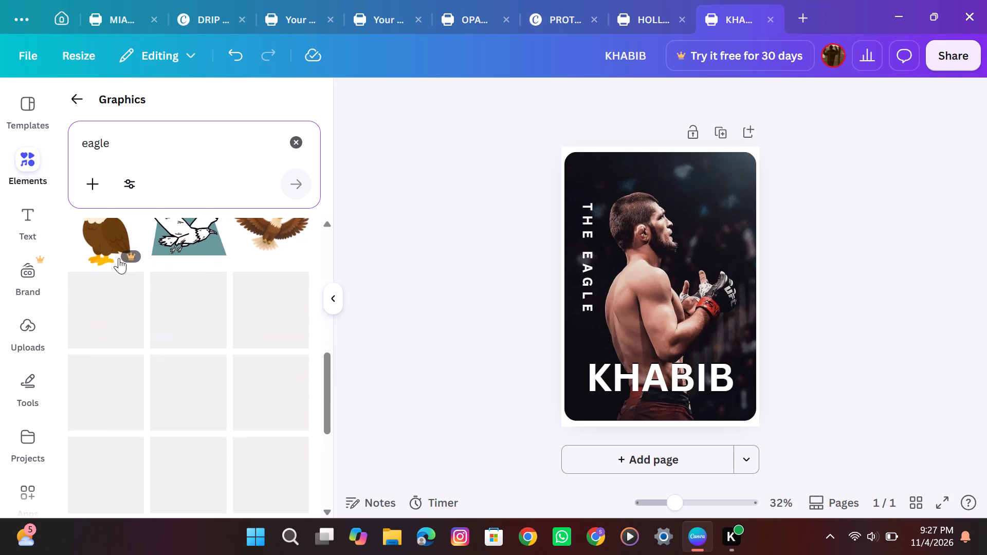
scroll(119, 258, "up", 1)
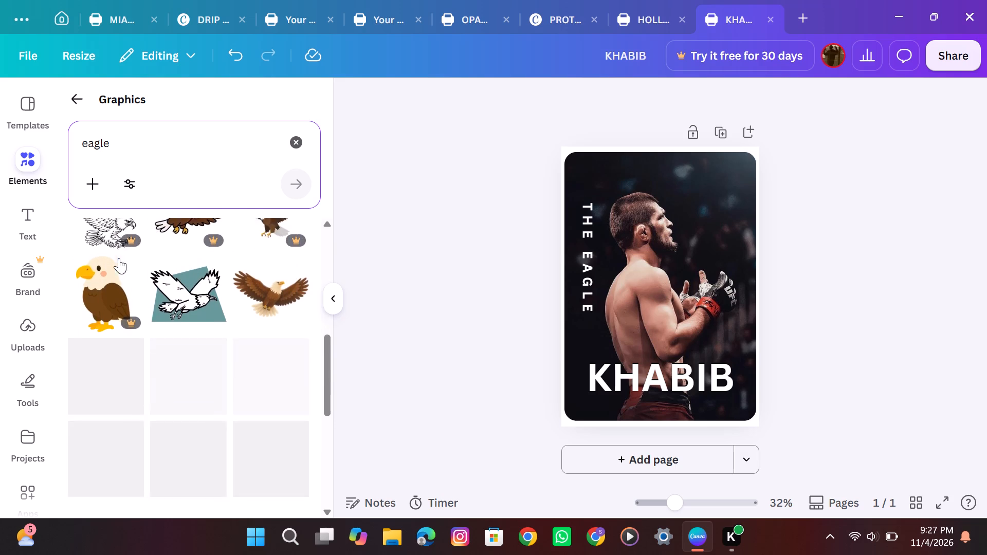
scroll(119, 258, "up", 1)
scroll(184, 427, "down", 3)
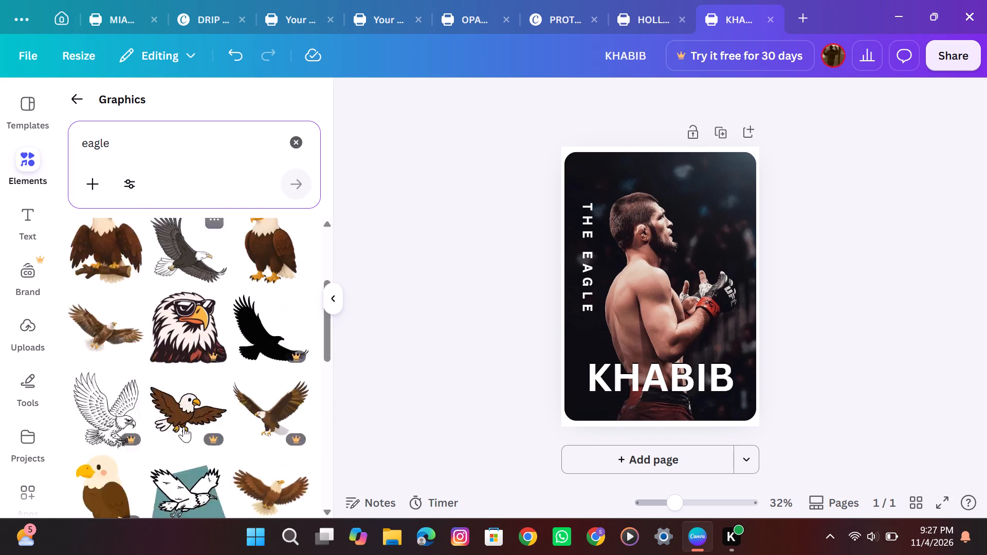
scroll(184, 427, "down", 2)
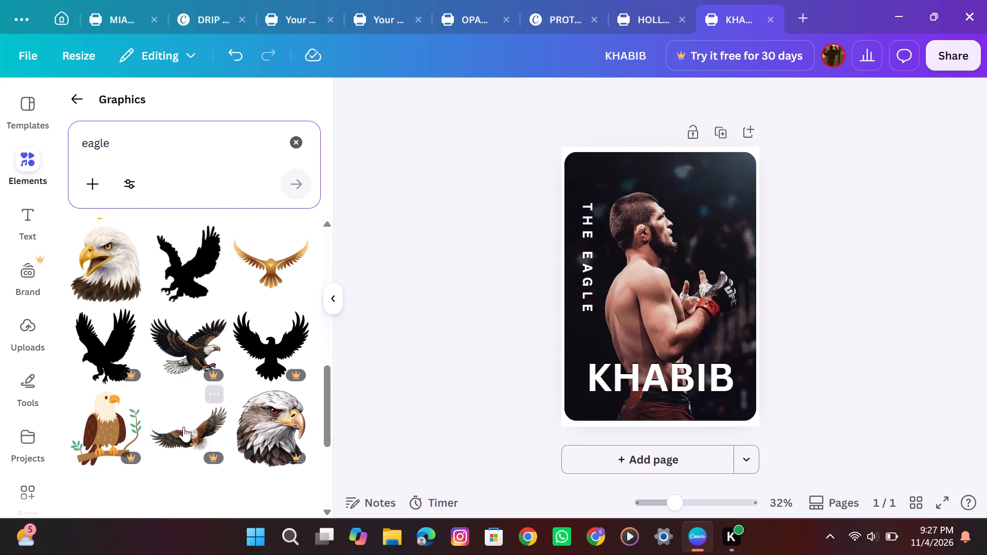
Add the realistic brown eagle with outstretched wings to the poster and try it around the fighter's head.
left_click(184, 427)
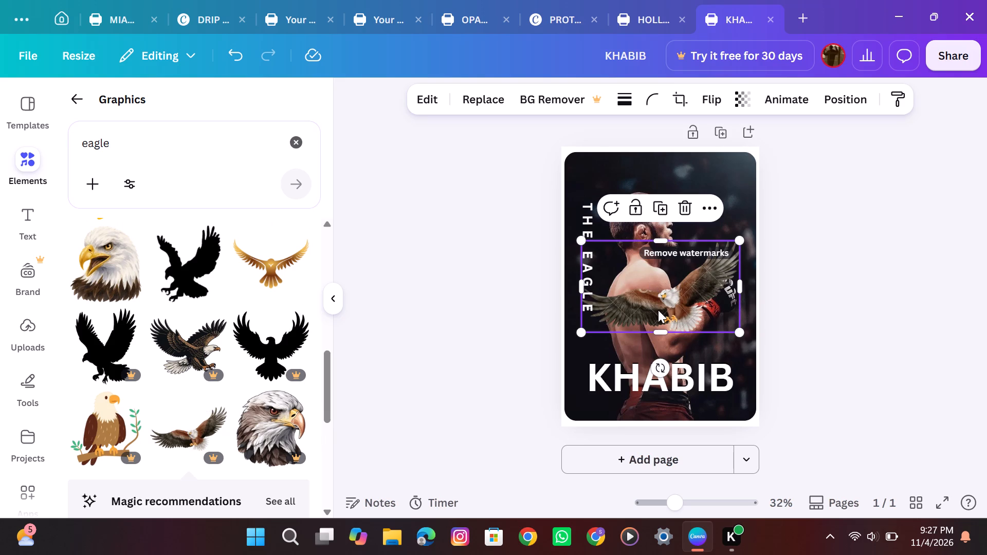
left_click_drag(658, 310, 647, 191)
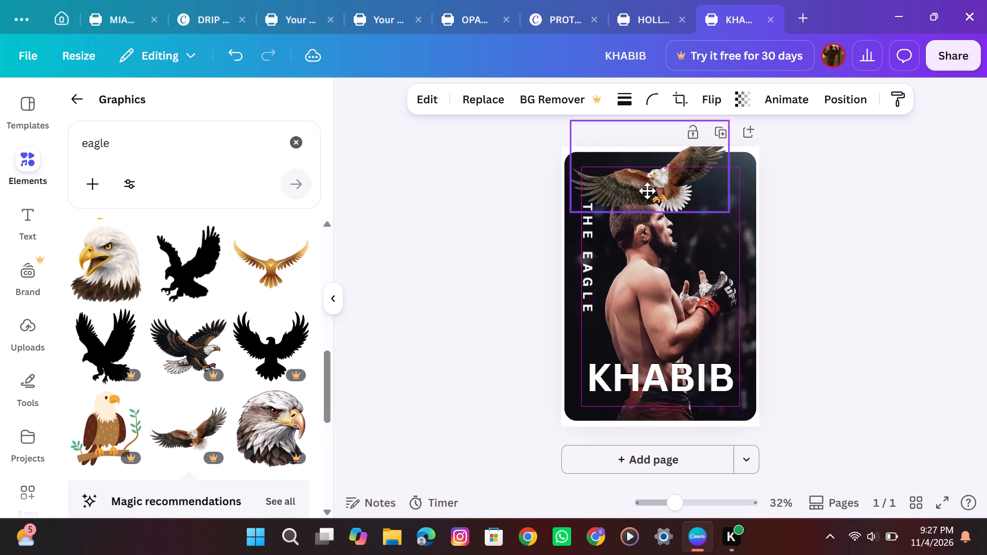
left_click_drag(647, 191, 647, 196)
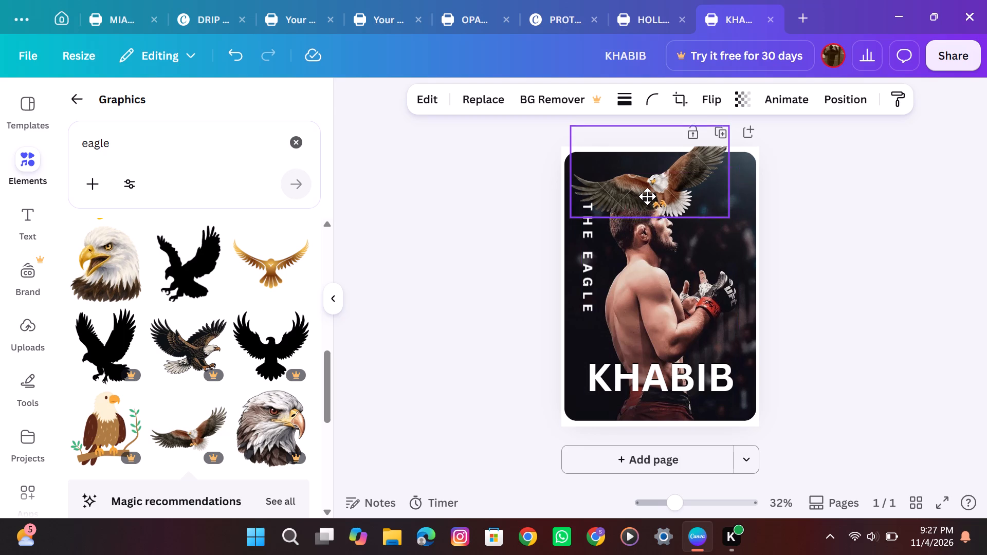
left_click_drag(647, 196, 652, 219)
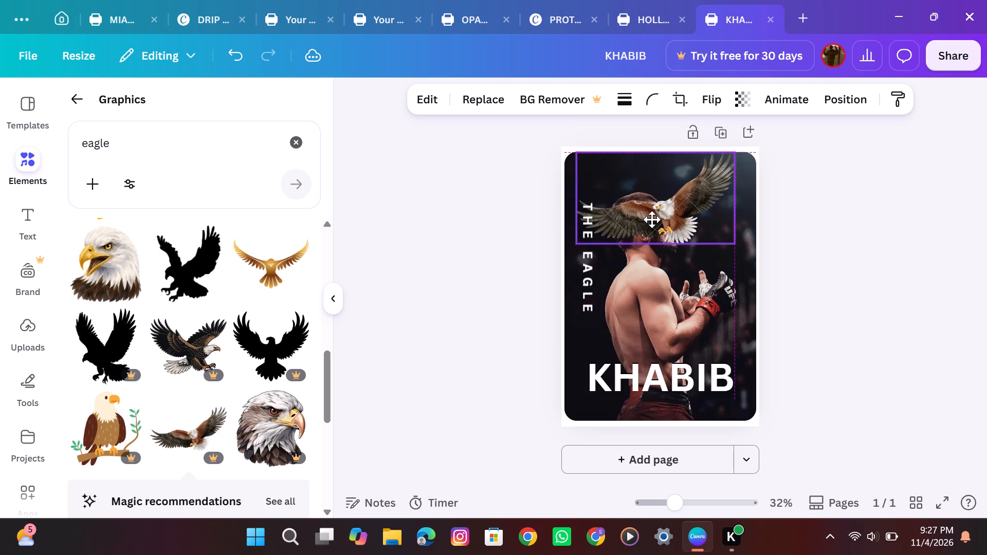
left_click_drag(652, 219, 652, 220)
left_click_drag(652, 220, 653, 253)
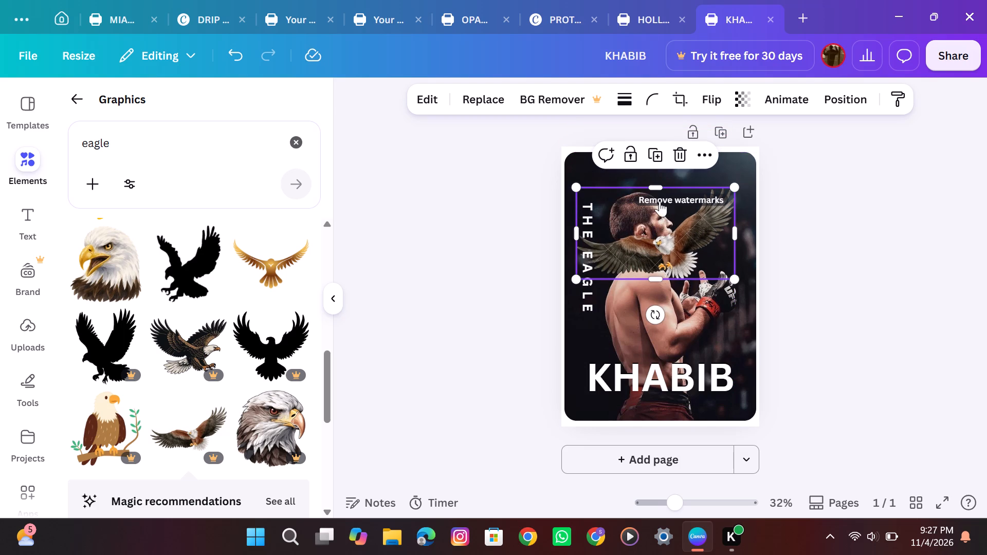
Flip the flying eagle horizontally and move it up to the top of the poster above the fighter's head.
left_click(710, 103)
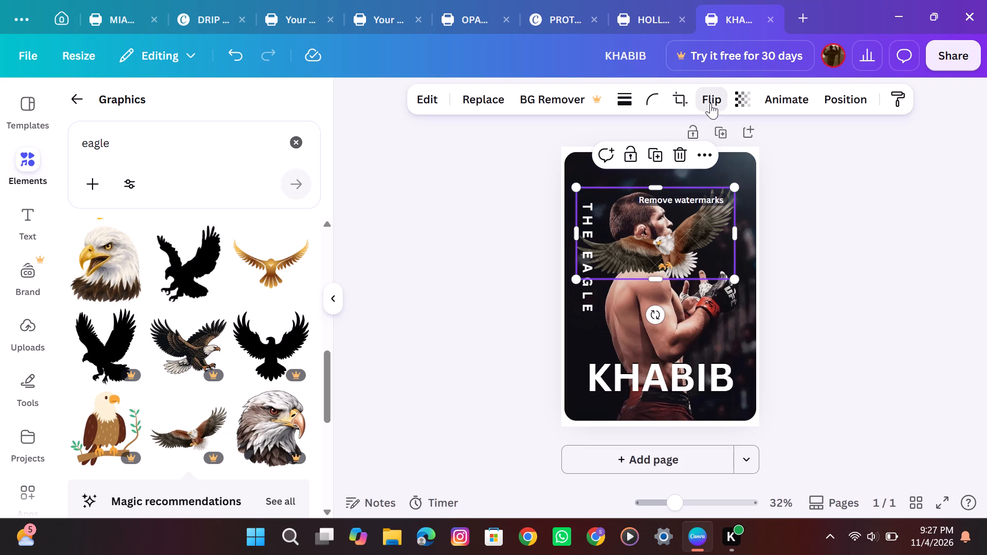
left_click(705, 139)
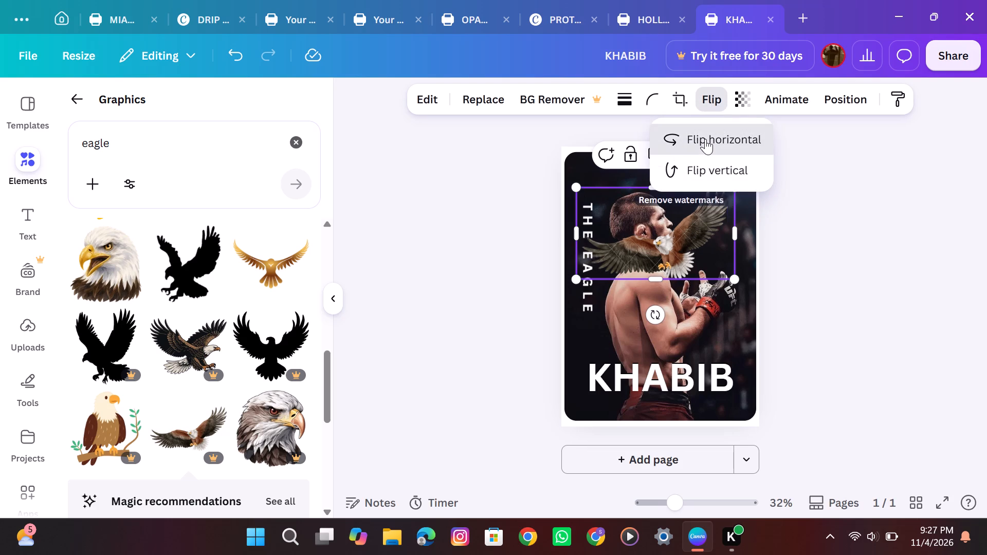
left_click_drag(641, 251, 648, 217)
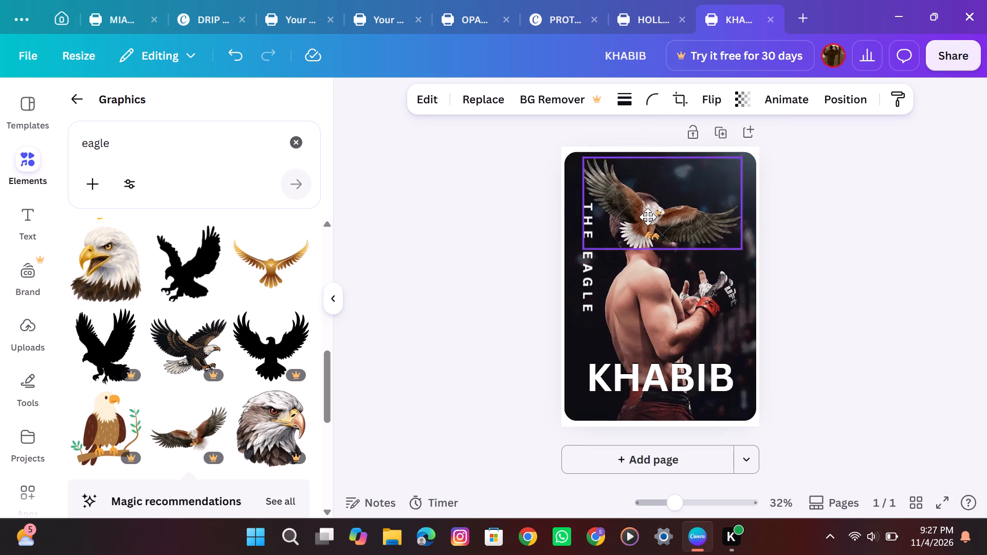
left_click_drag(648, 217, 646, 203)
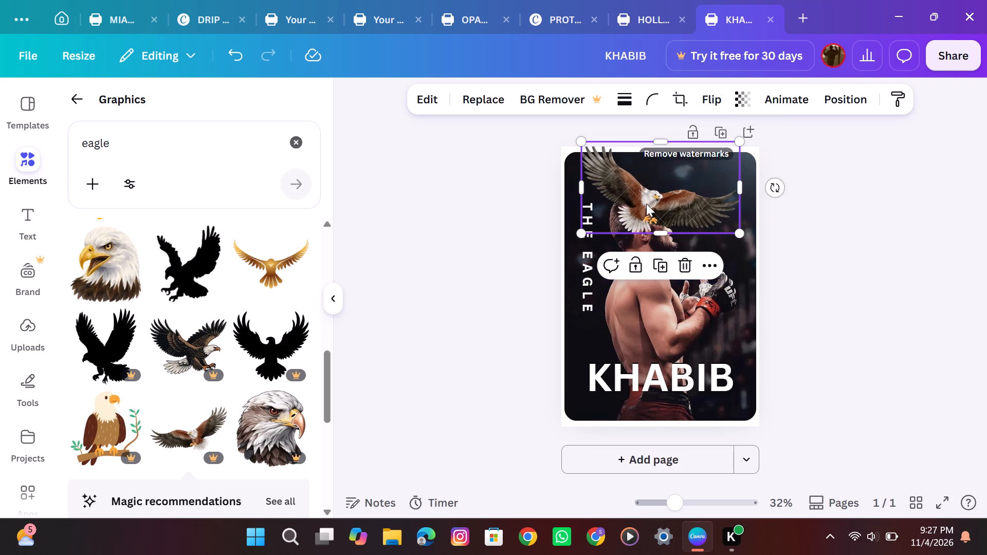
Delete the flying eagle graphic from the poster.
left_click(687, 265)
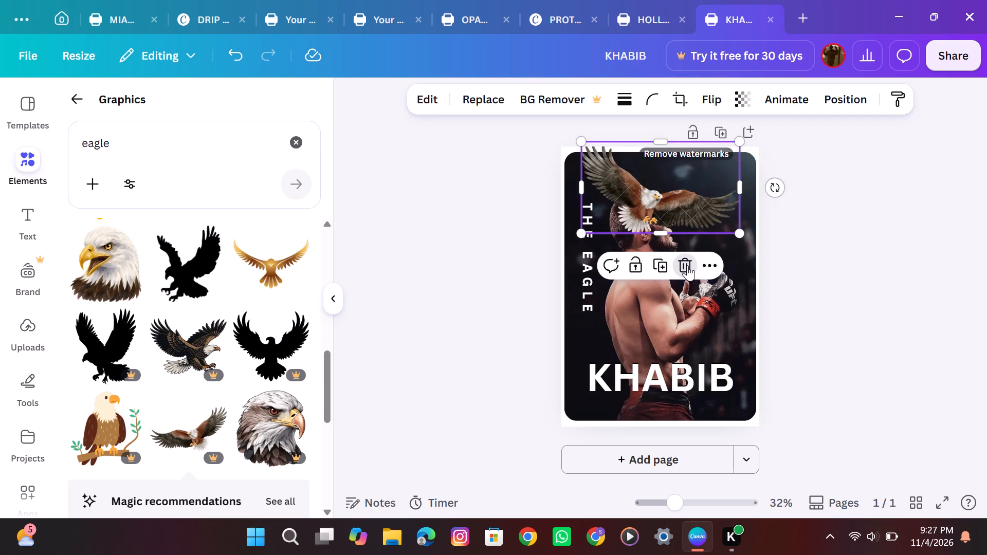
Add the illustrated bald eagle head with the yellow beak, shrink it, and place it at the poster's top edge over the fighter's head.
scroll(221, 308, "down", 3)
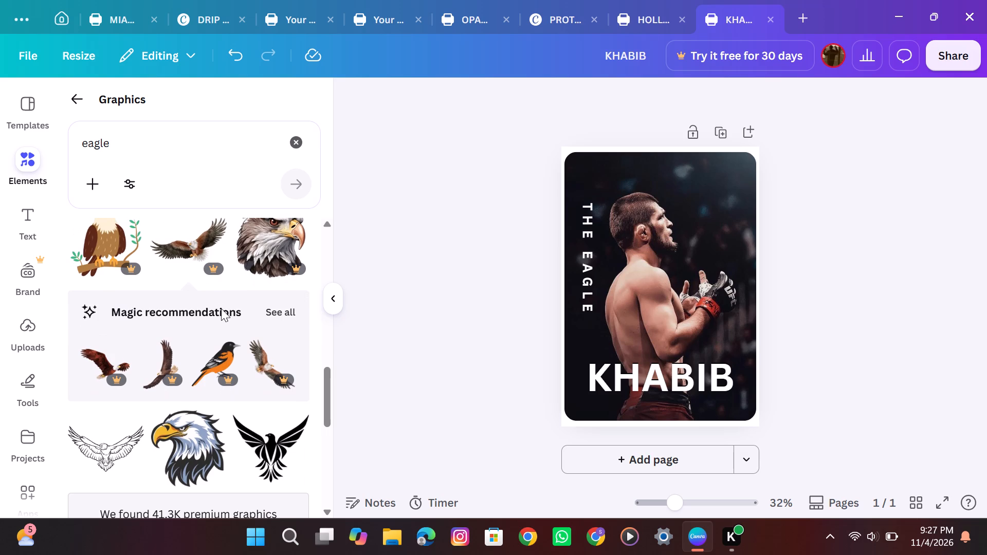
scroll(178, 336, "down", 3)
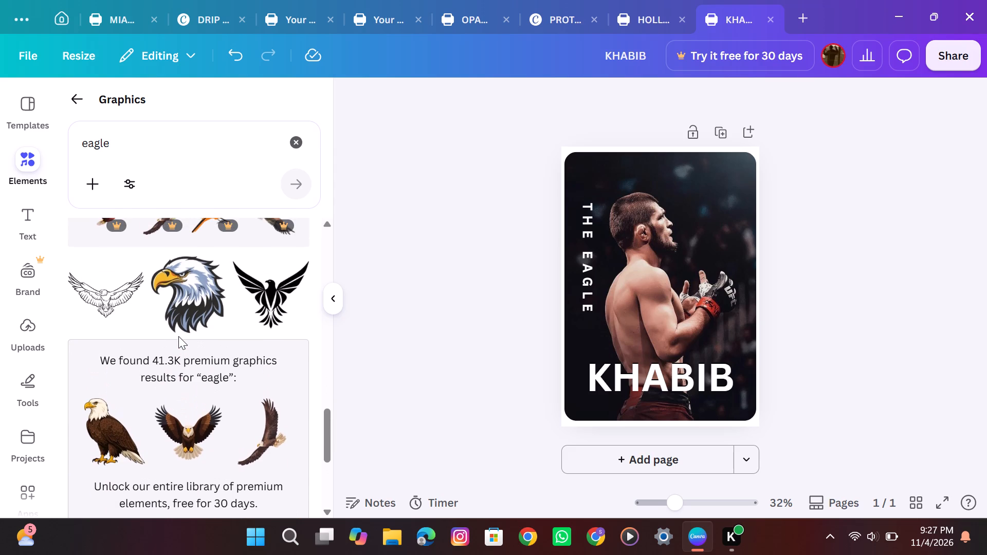
scroll(178, 336, "up", 2)
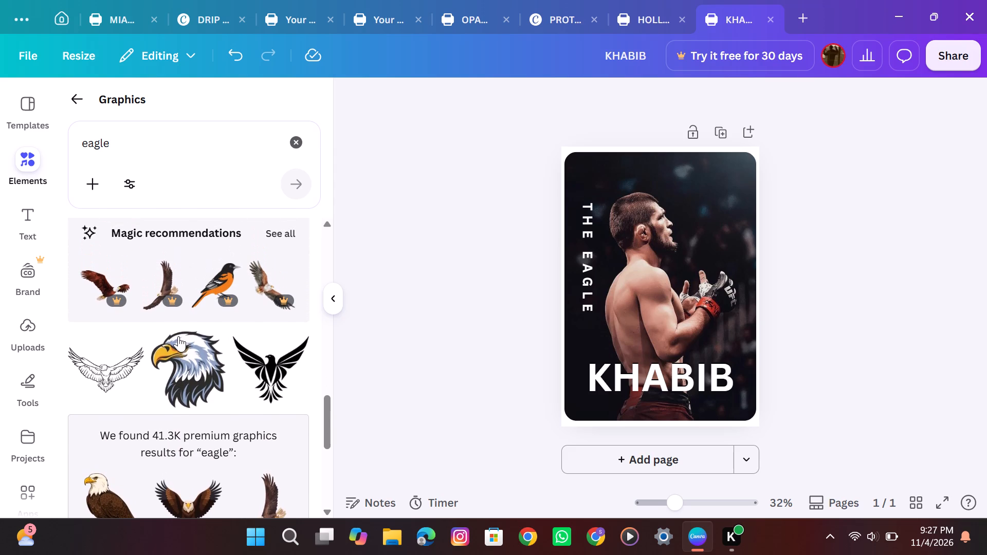
left_click(181, 361)
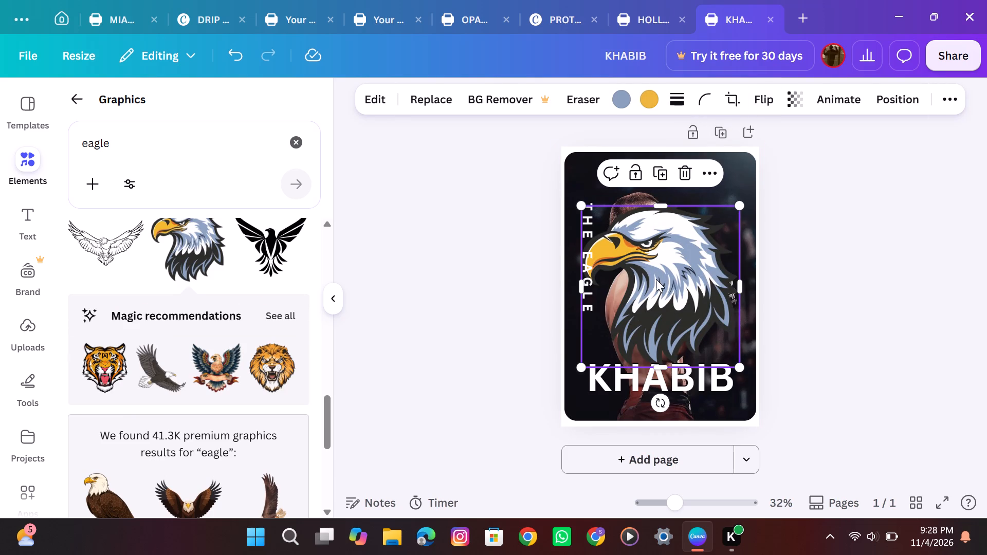
left_click_drag(740, 367, 714, 319)
left_click_drag(643, 281, 652, 230)
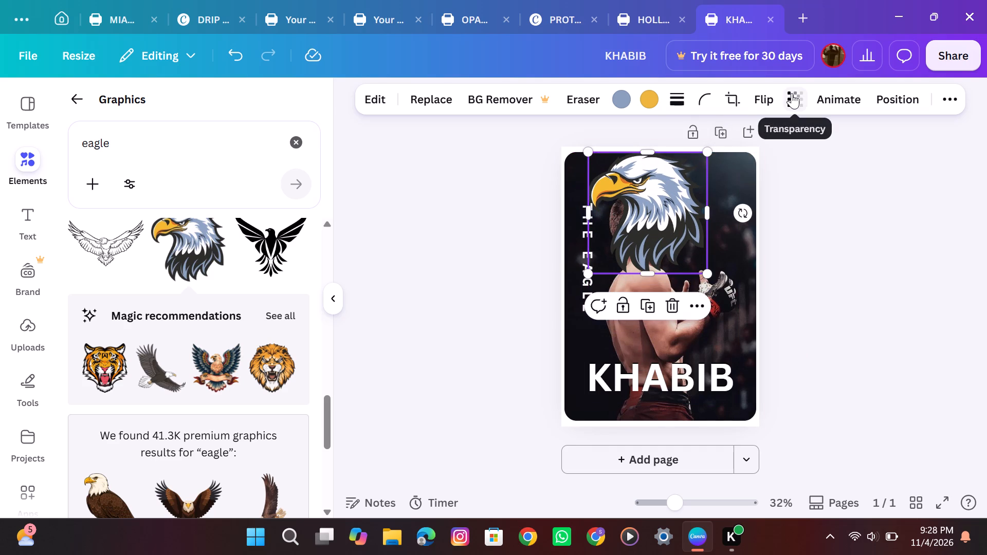
Set the eagle head's transparency to 35.
left_click(792, 93)
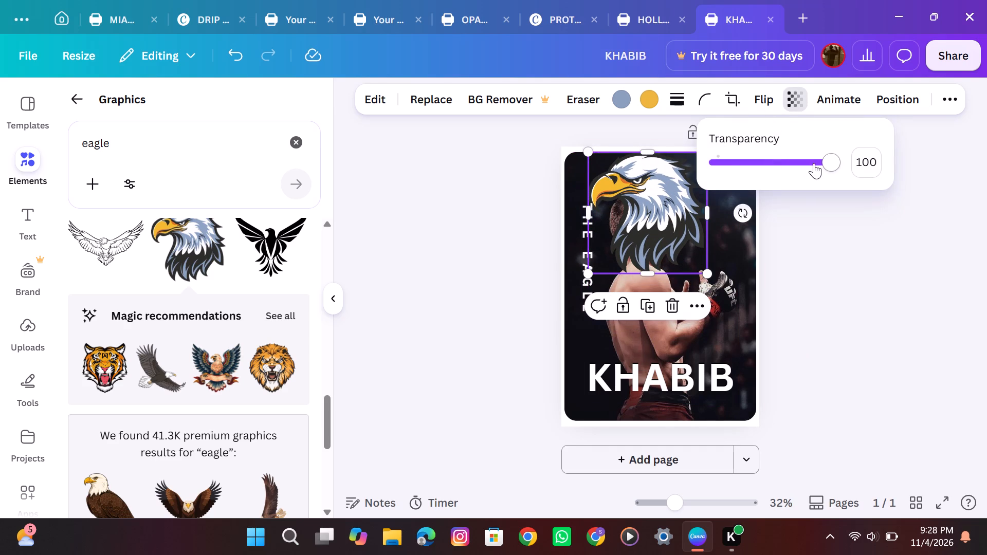
left_click_drag(833, 160, 803, 162)
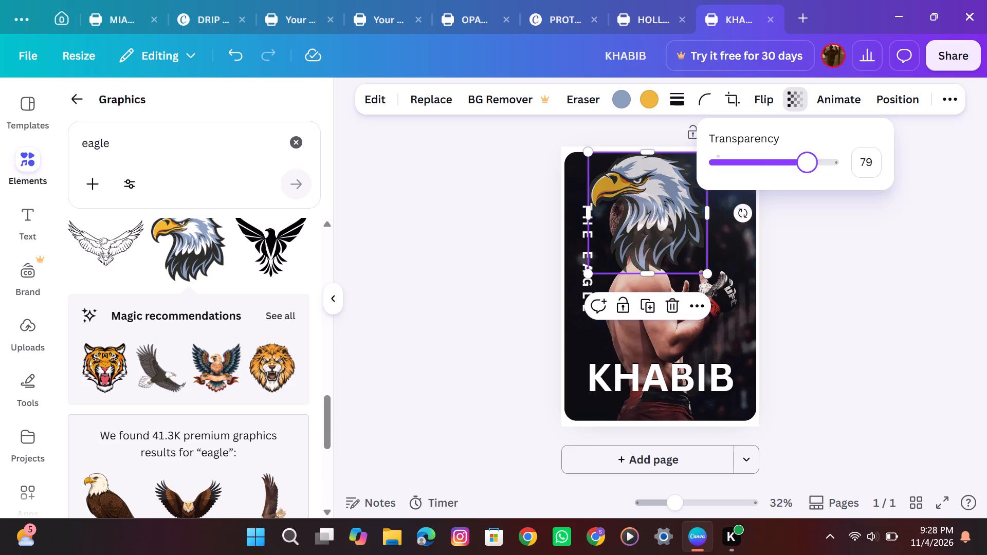
left_click_drag(803, 162, 759, 164)
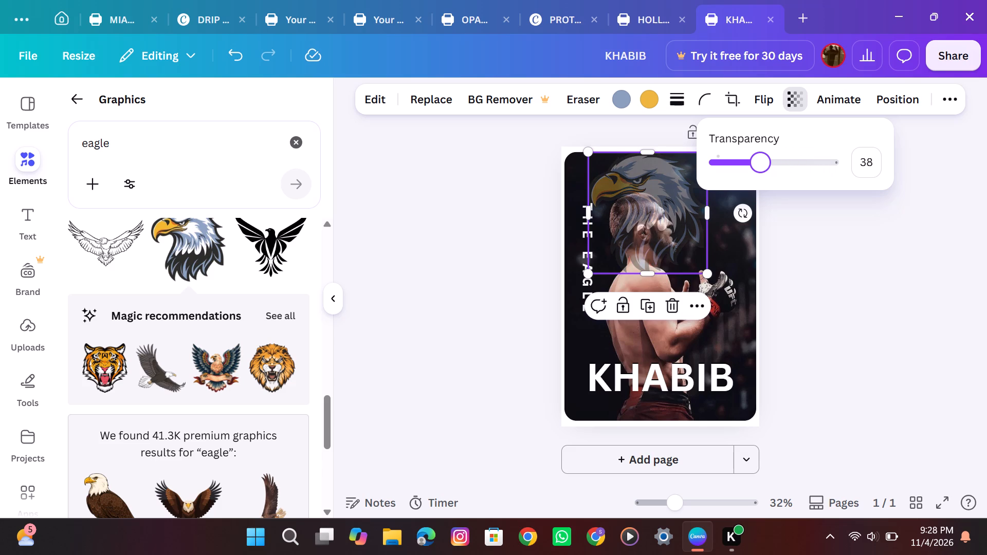
left_click_drag(759, 164, 758, 167)
left_click_drag(758, 167, 757, 167)
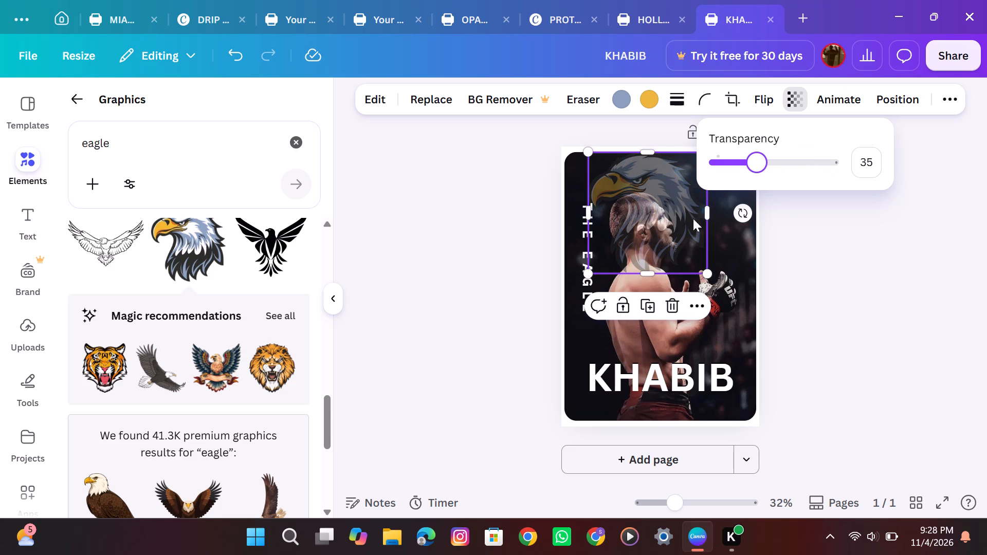
Shrink the faded eagle head to about 11 by 11.2 cm, keeping its upper corner at the poster's top edge.
left_click_drag(706, 272, 701, 261)
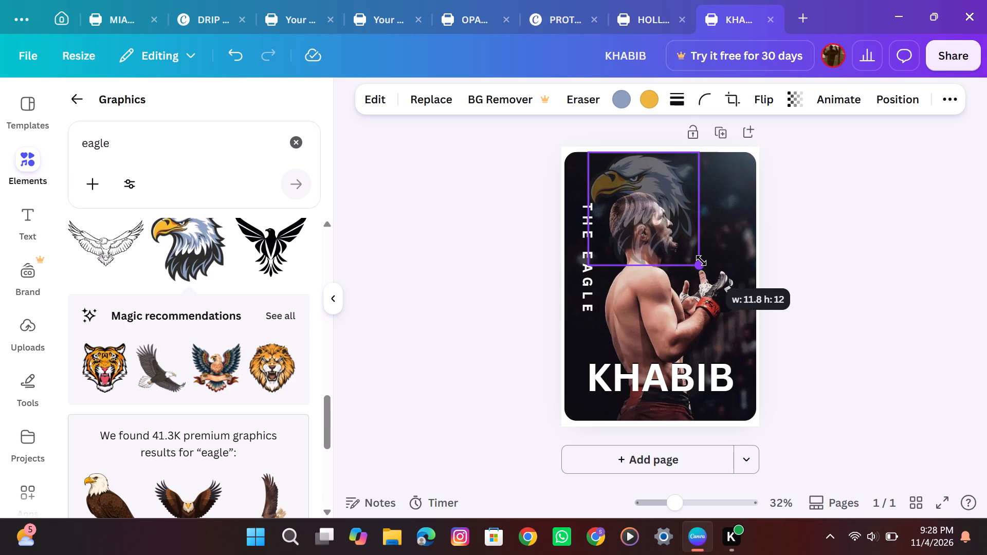
left_click_drag(701, 261, 693, 249)
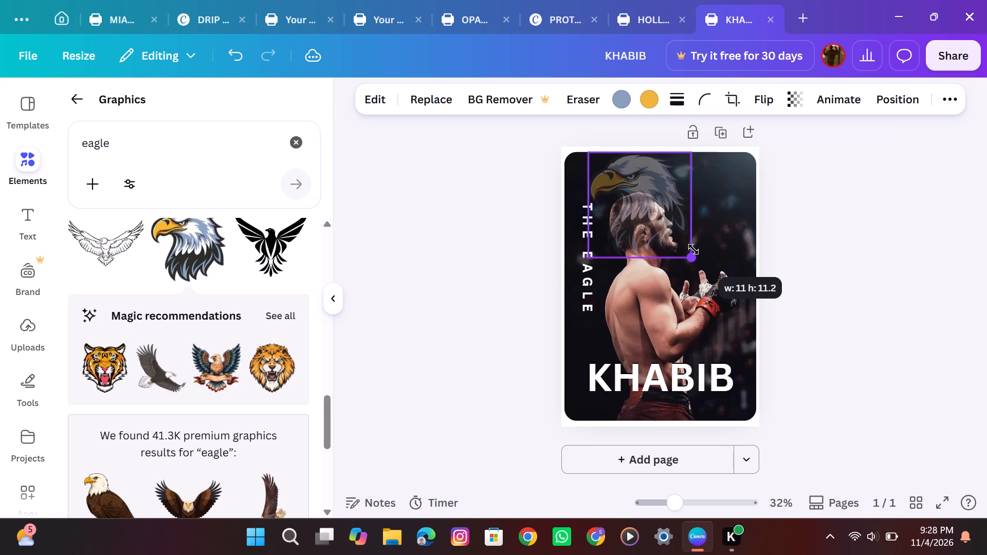
left_click_drag(693, 249, 692, 248)
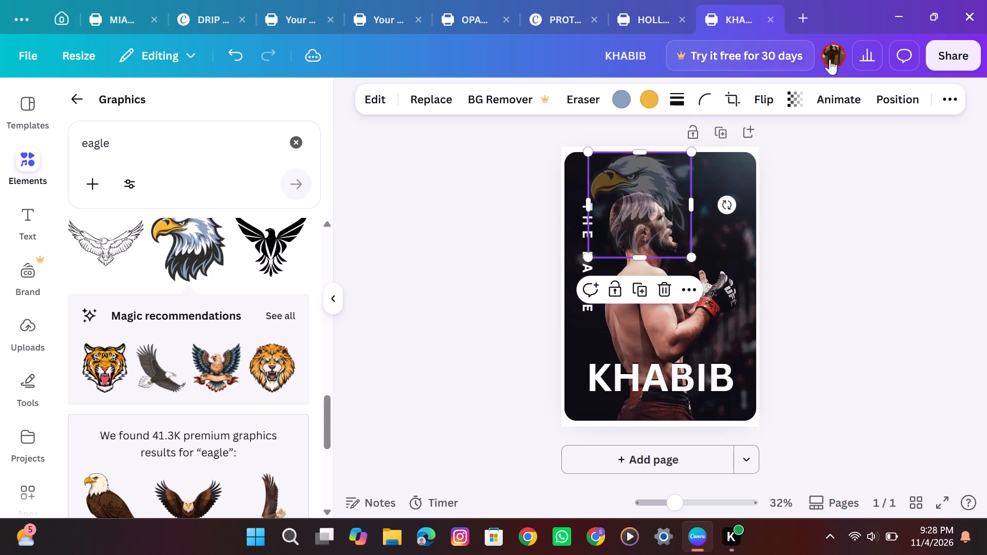
Open the position and layer order settings for the eagle head graphic.
left_click(880, 98)
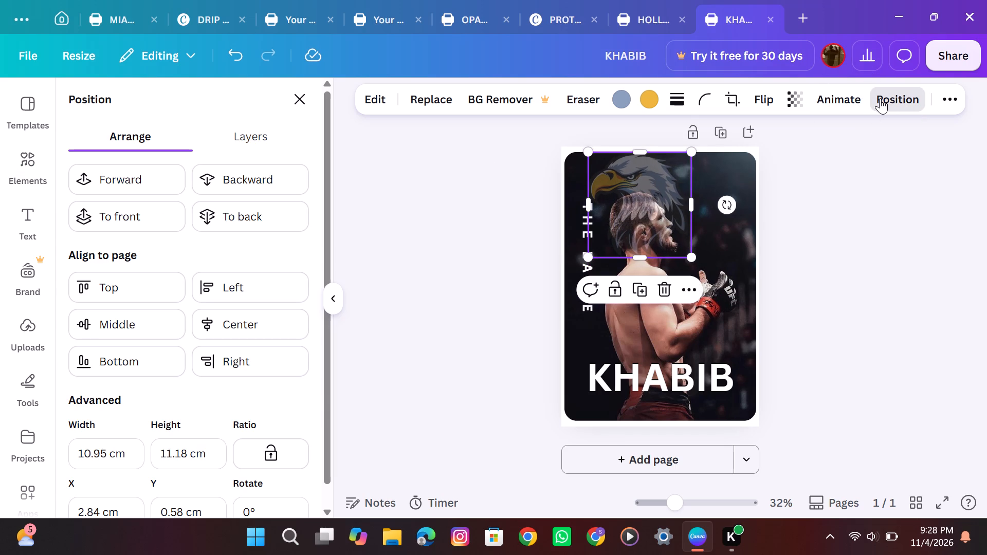
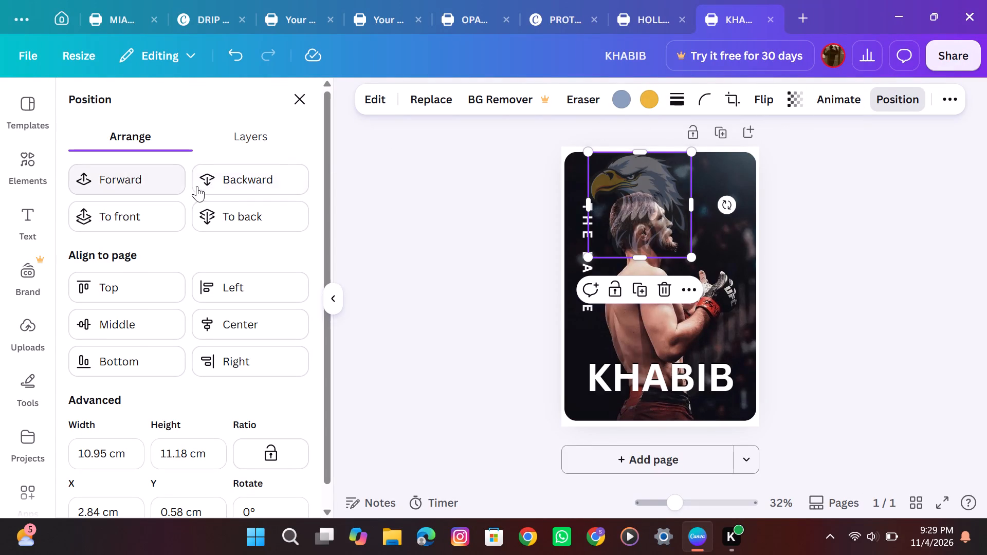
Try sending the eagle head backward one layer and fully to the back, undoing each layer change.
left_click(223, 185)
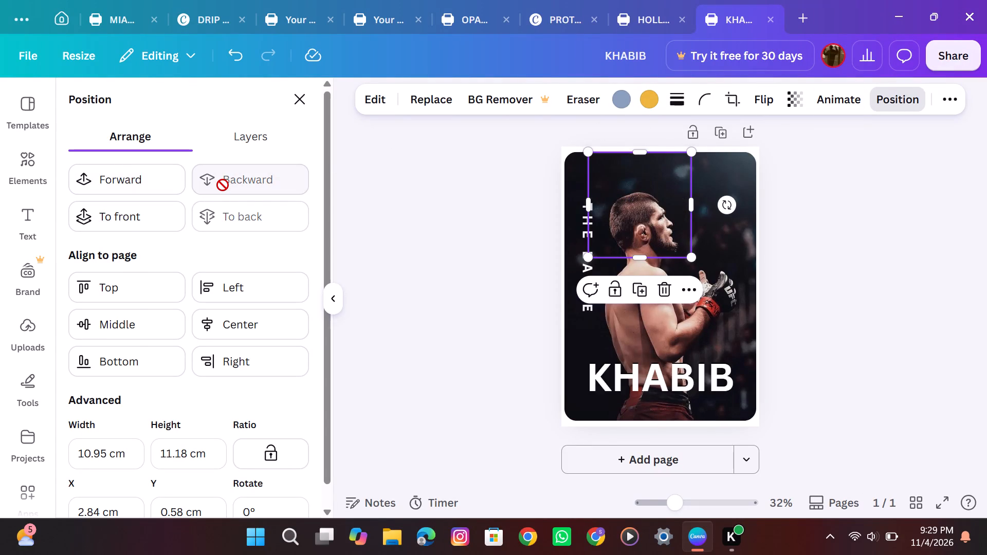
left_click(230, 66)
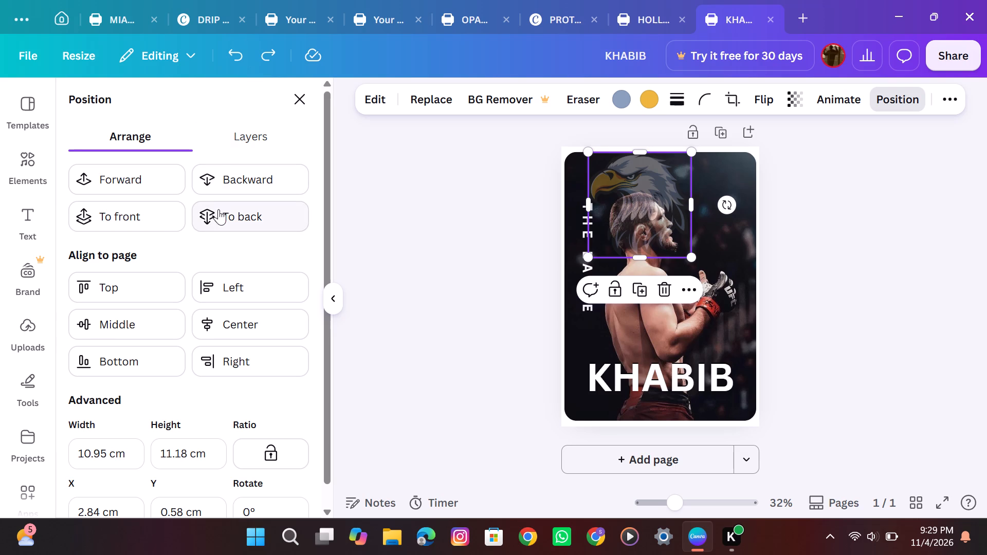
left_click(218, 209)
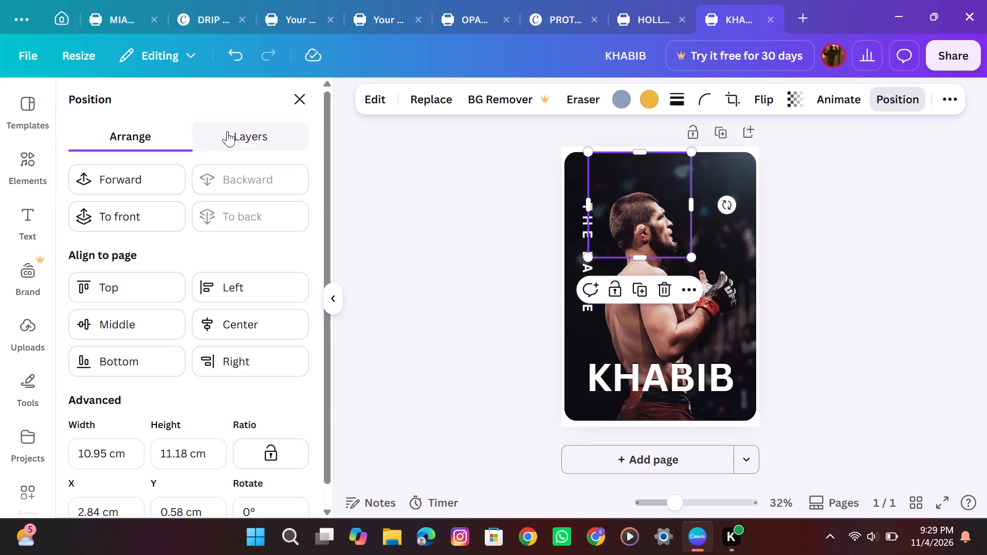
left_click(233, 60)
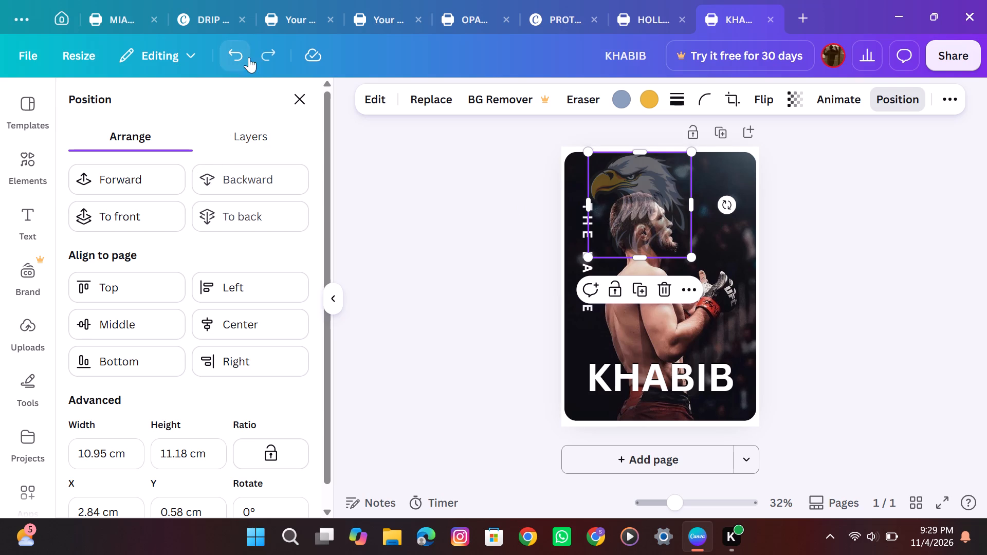
Set the eagle head's transparency to 86.
left_click(797, 98)
left_click_drag(762, 162, 797, 163)
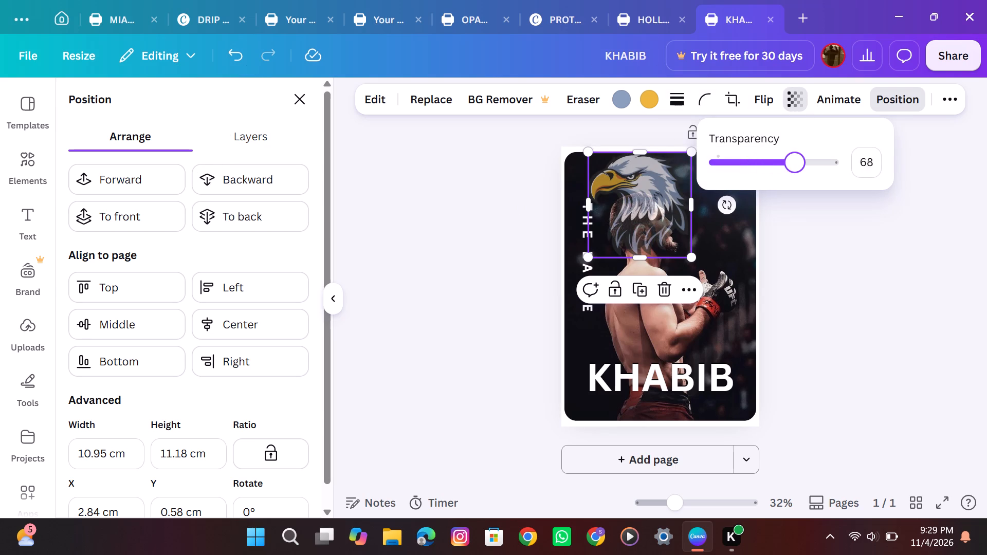
left_click_drag(797, 163, 816, 163)
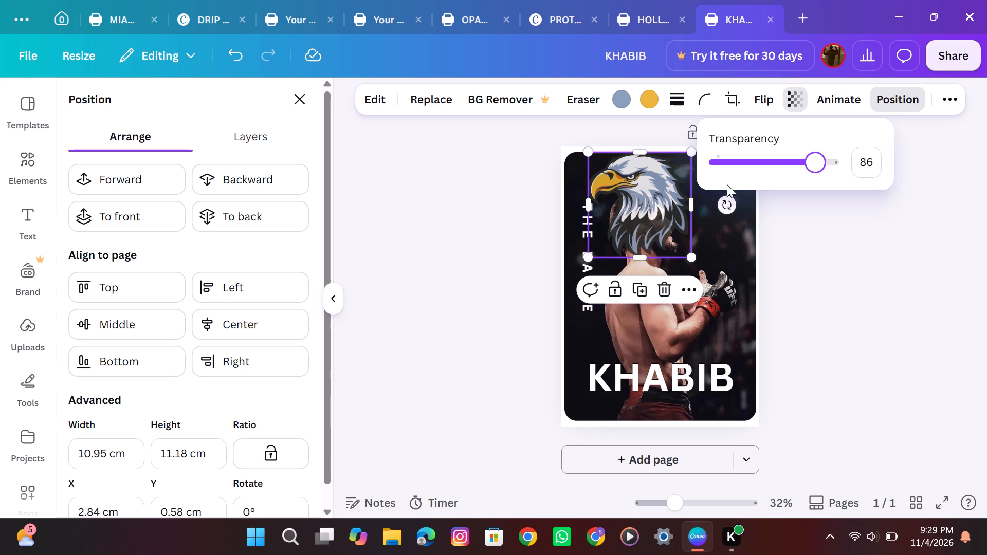
Flip the eagle head horizontally so its beak faces the same way as the fighter.
left_click(738, 91)
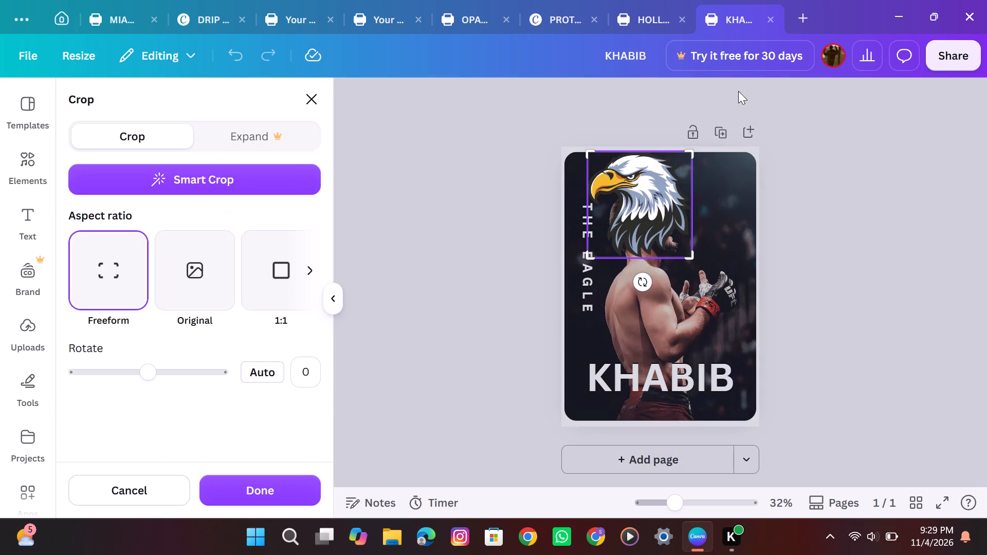
left_click(458, 145)
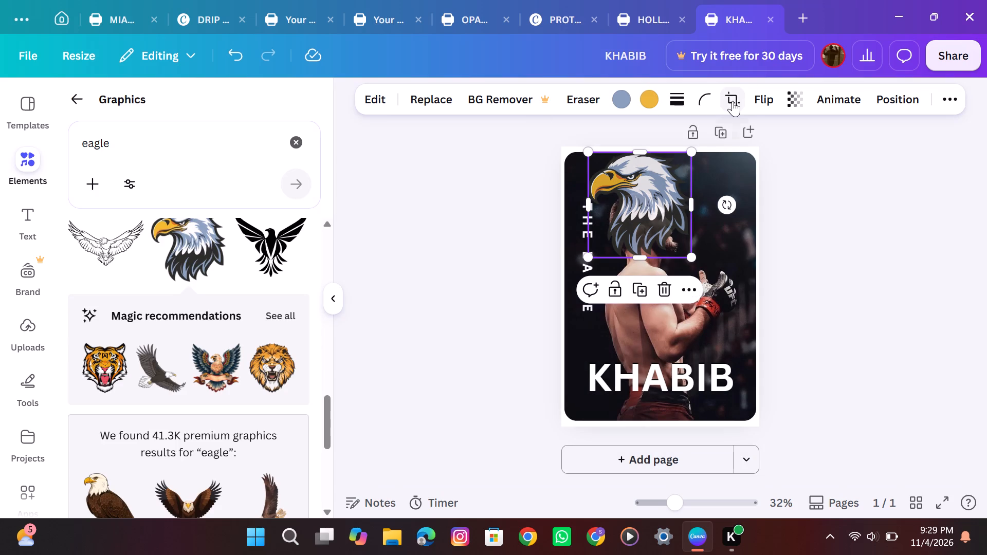
left_click(759, 92)
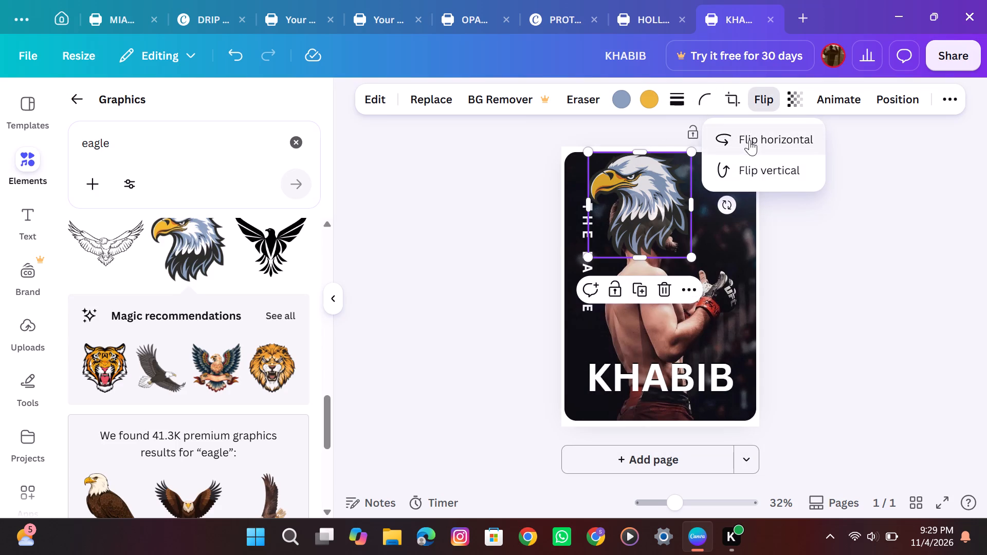
left_click(750, 140)
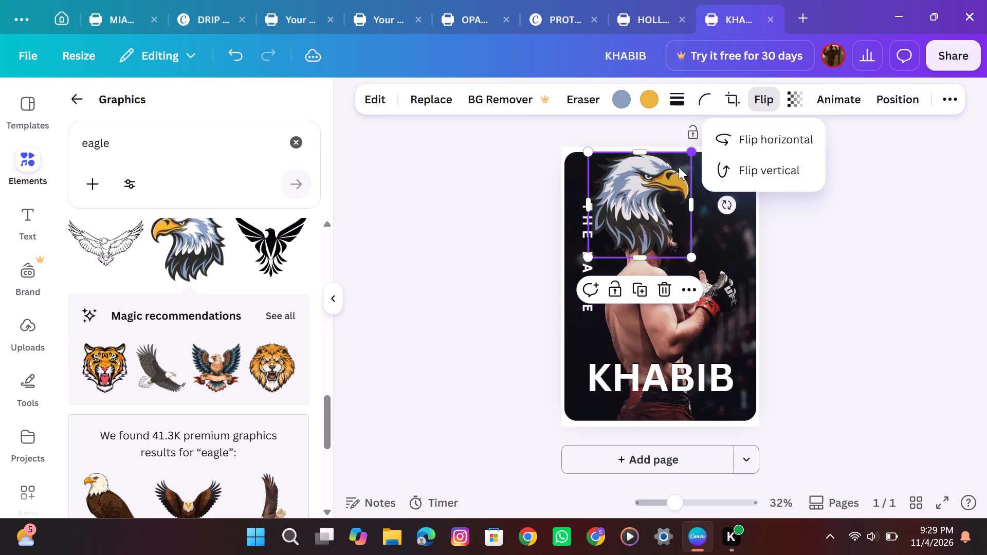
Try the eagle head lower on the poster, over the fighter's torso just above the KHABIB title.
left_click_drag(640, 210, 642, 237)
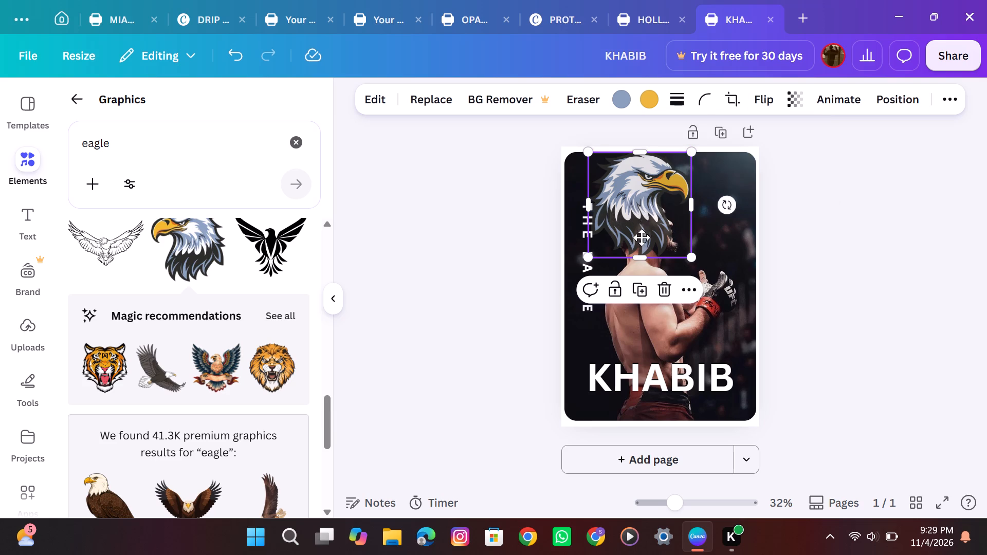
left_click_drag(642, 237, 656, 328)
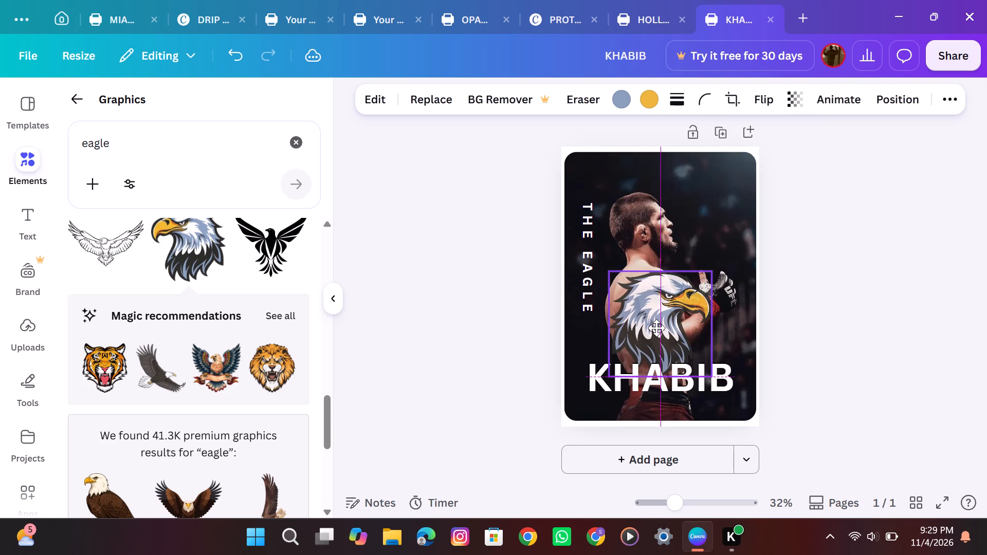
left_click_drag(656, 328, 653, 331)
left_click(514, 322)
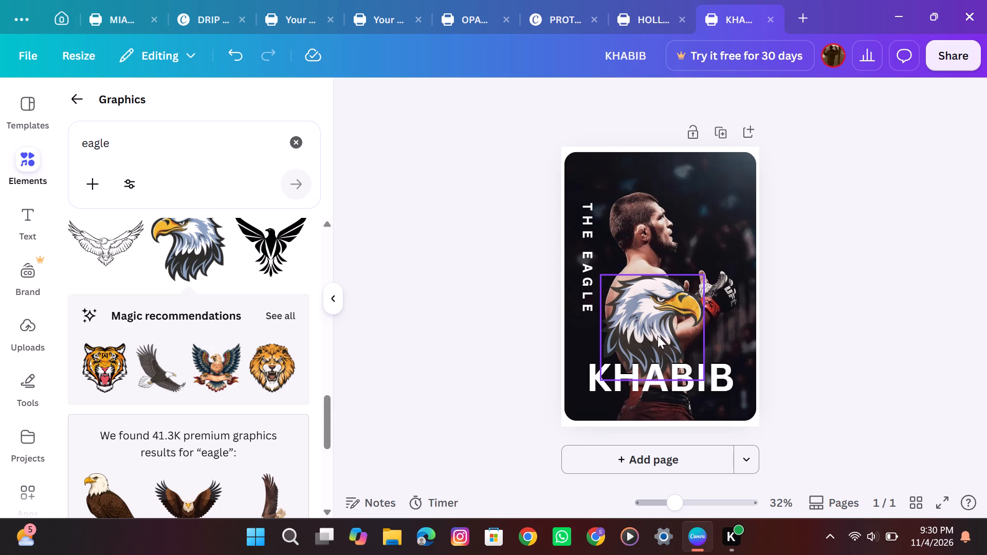
Move the eagle head up over the fighter's head and shrink it to roughly match the head, beside the vertical THE EAGLE text.
left_click_drag(657, 336, 659, 319)
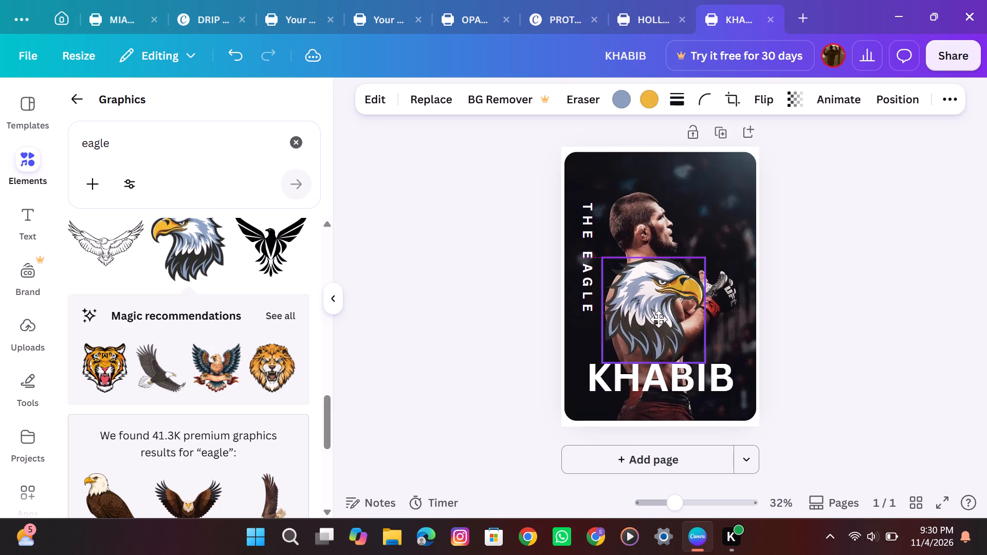
left_click_drag(659, 319, 654, 256)
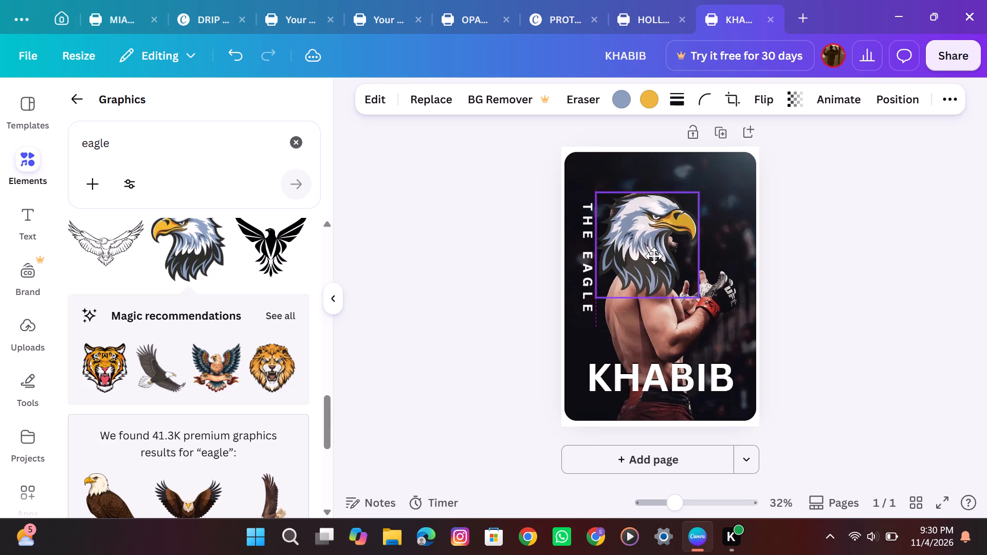
left_click_drag(654, 256, 654, 257)
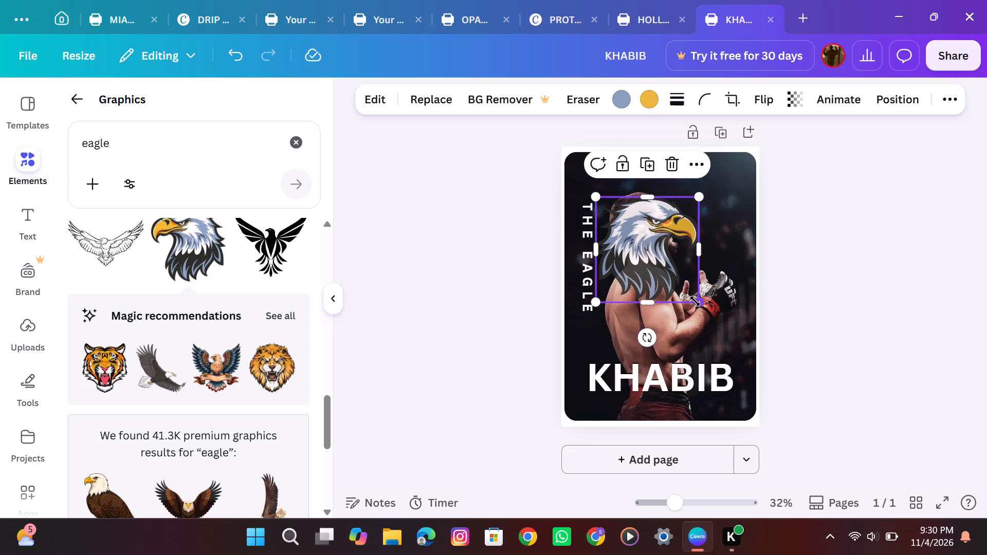
left_click_drag(695, 301, 681, 257)
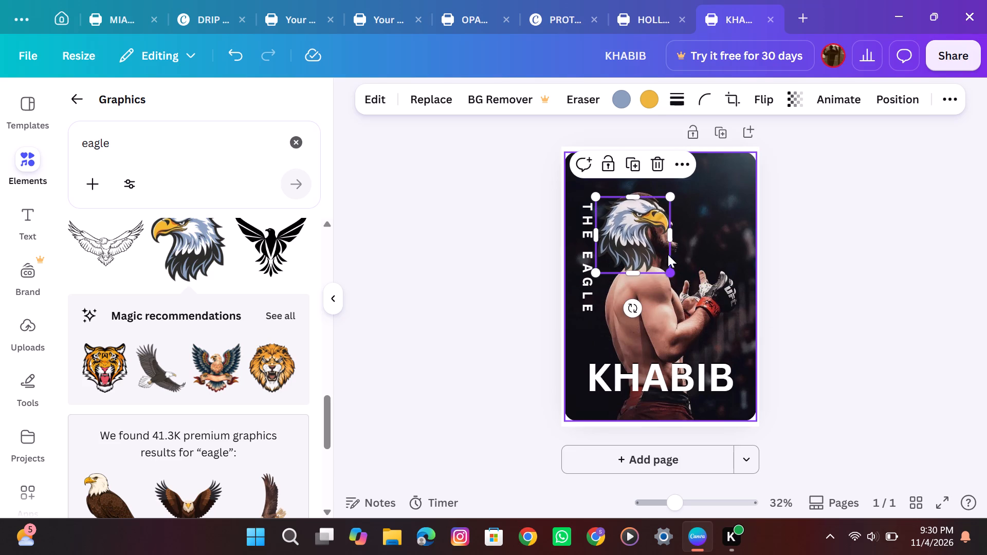
left_click_drag(629, 240, 632, 240)
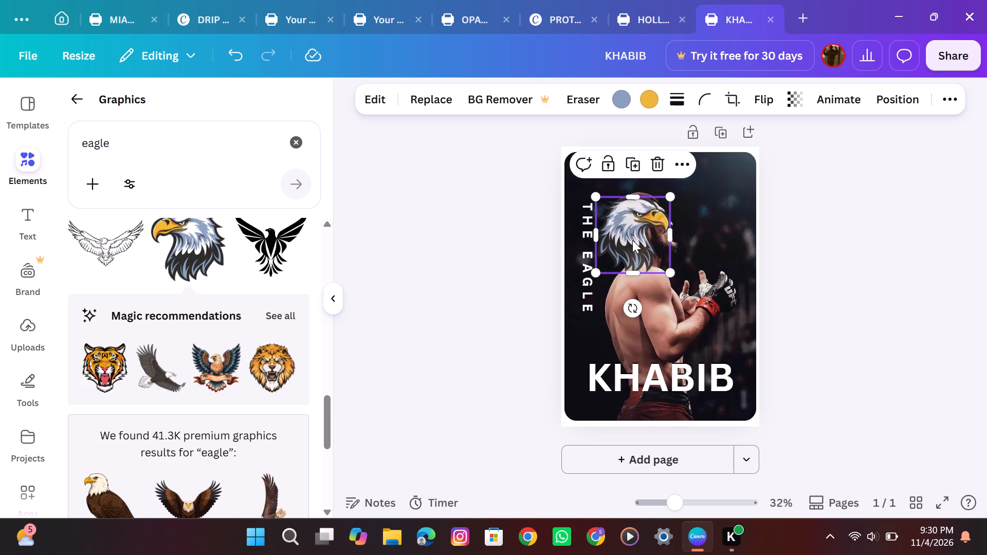
left_click_drag(632, 240, 637, 239)
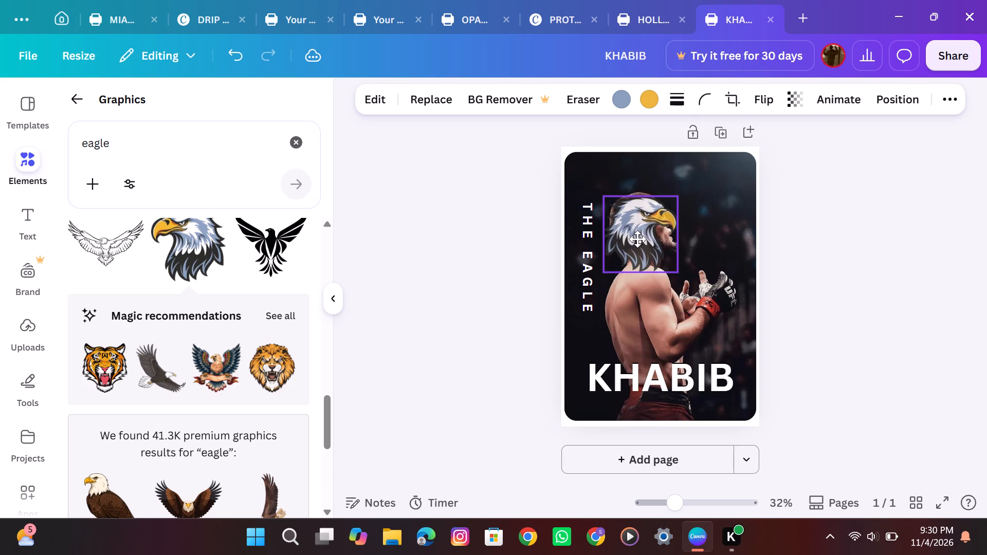
left_click_drag(637, 239, 632, 235)
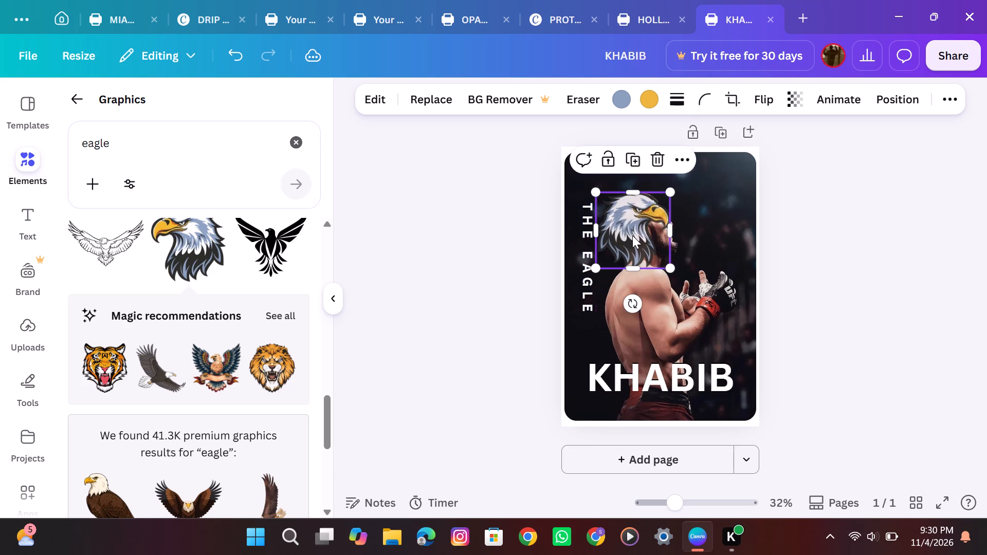
left_click(522, 228)
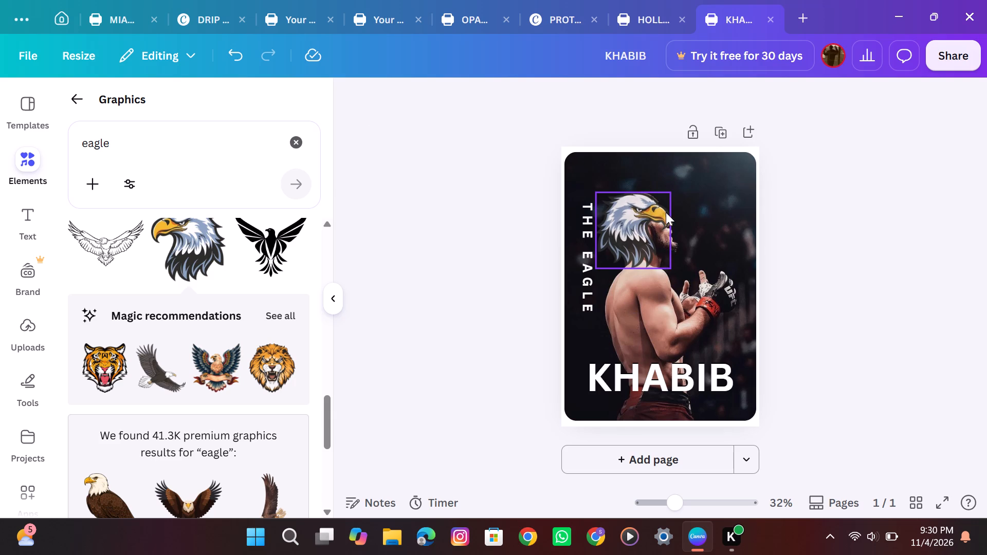
Crop the eagle head freeform to keep only its back feathers, cutting away the beak side that covers the fighter's face.
left_click(648, 220)
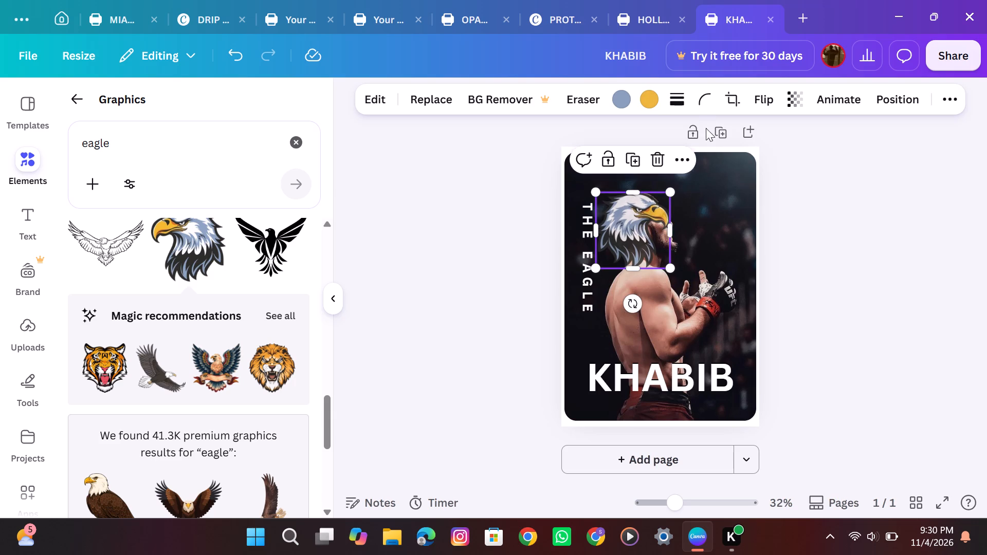
left_click(736, 94)
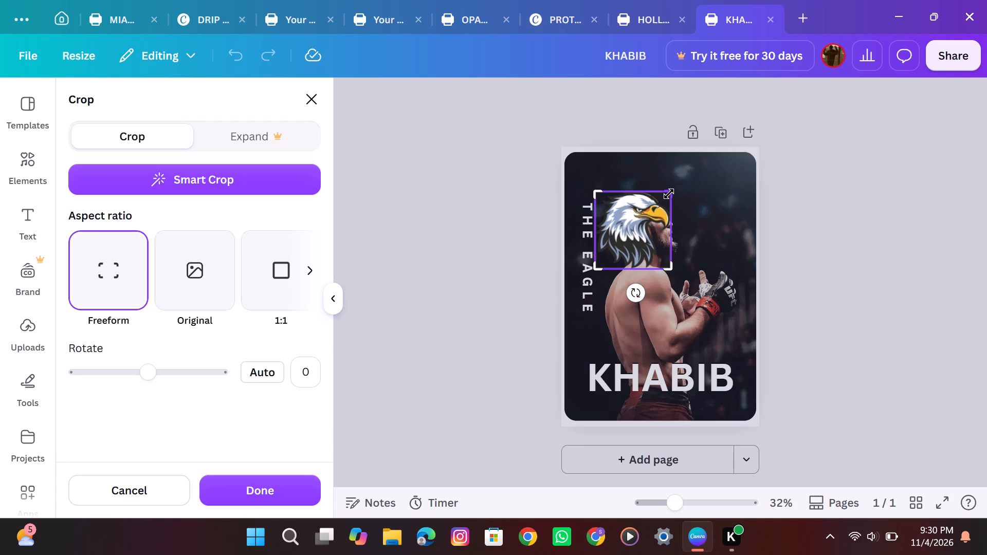
left_click_drag(669, 194, 651, 198)
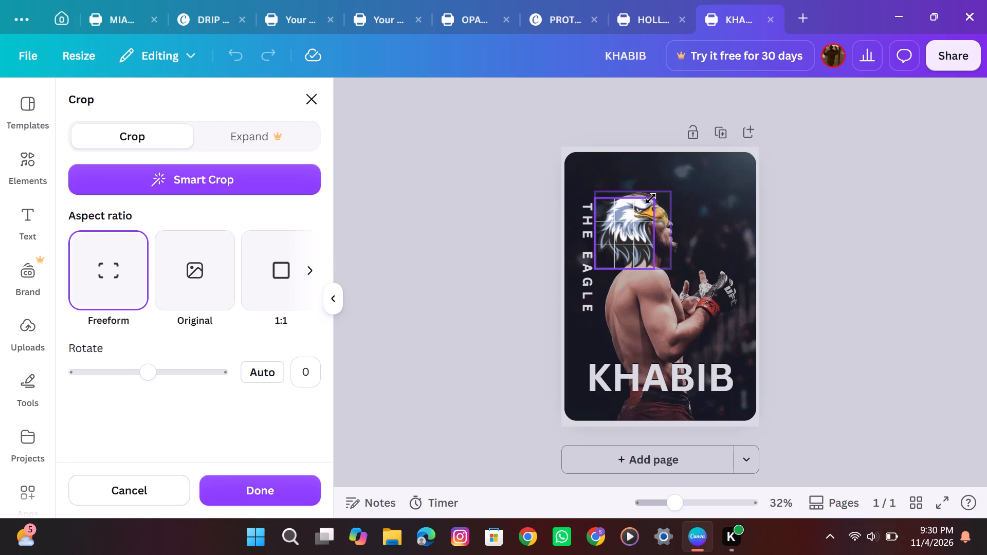
left_click_drag(651, 198, 644, 194)
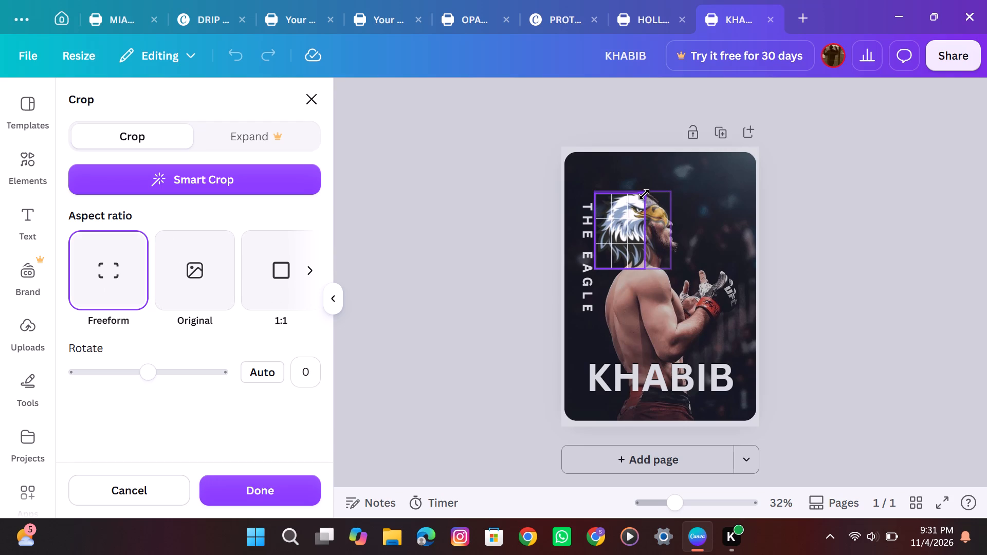
left_click_drag(644, 194, 637, 191)
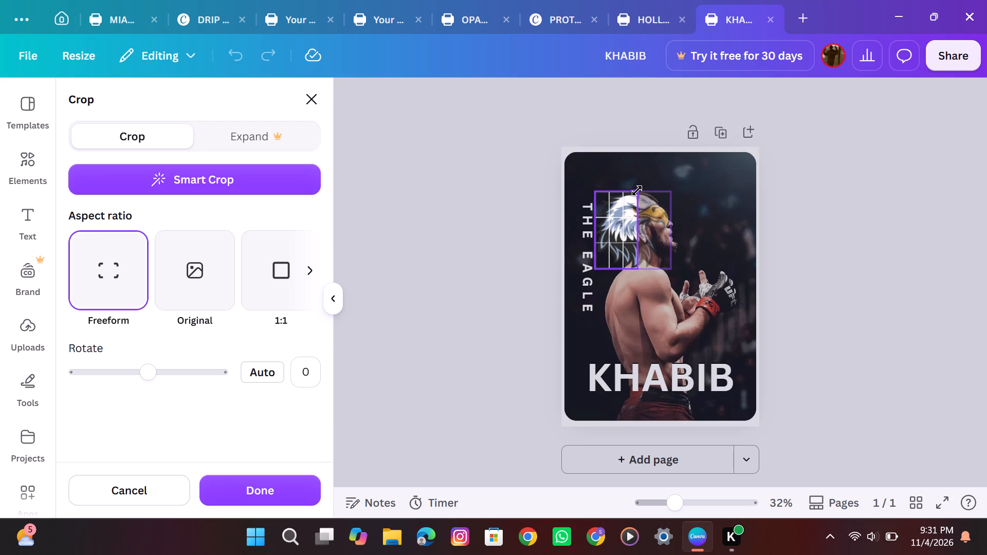
left_click_drag(637, 191, 635, 190)
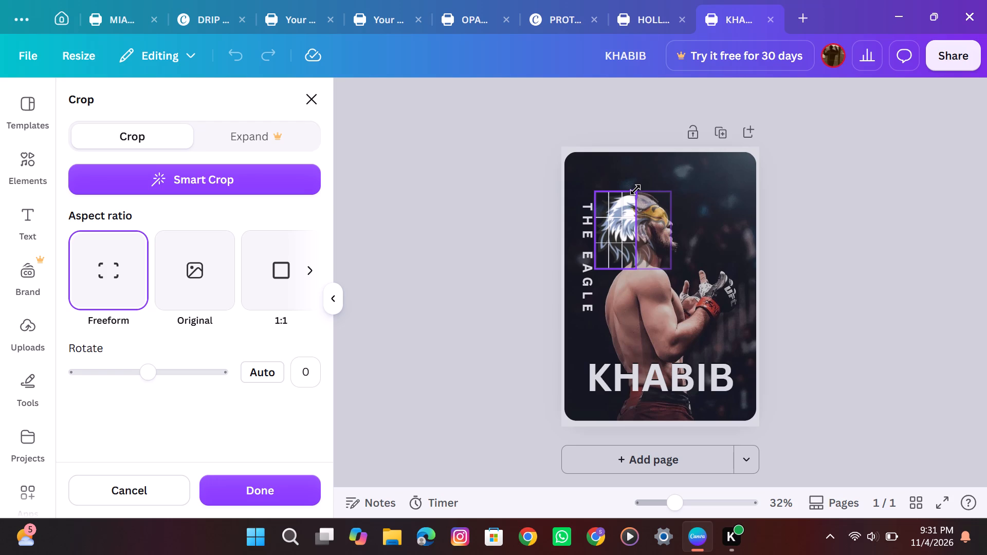
left_click_drag(635, 190, 634, 190)
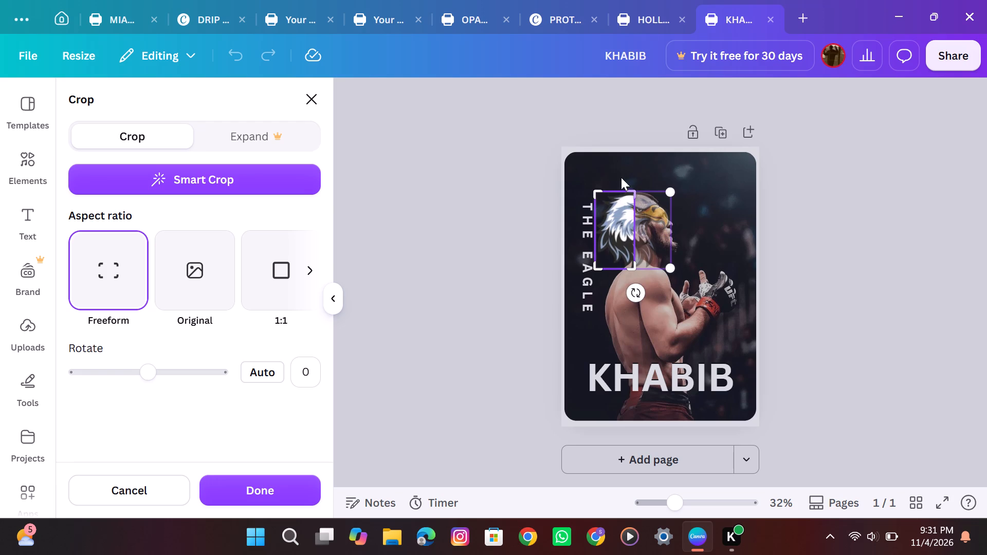
left_click(463, 279)
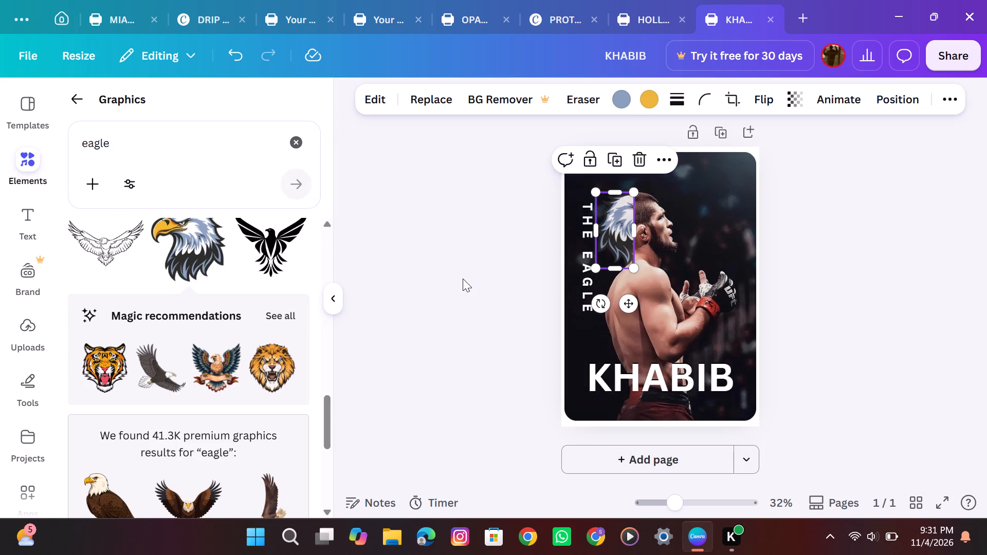
left_click(533, 238)
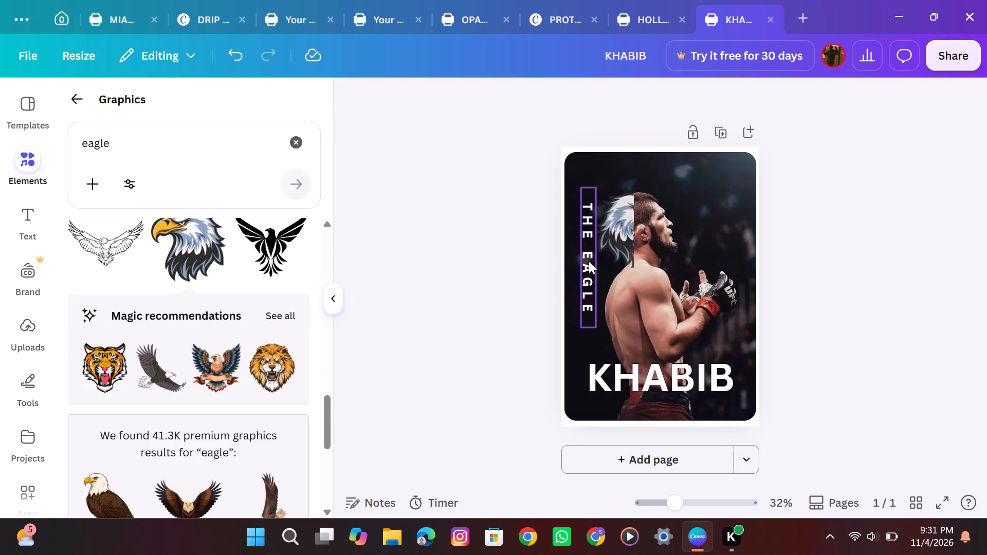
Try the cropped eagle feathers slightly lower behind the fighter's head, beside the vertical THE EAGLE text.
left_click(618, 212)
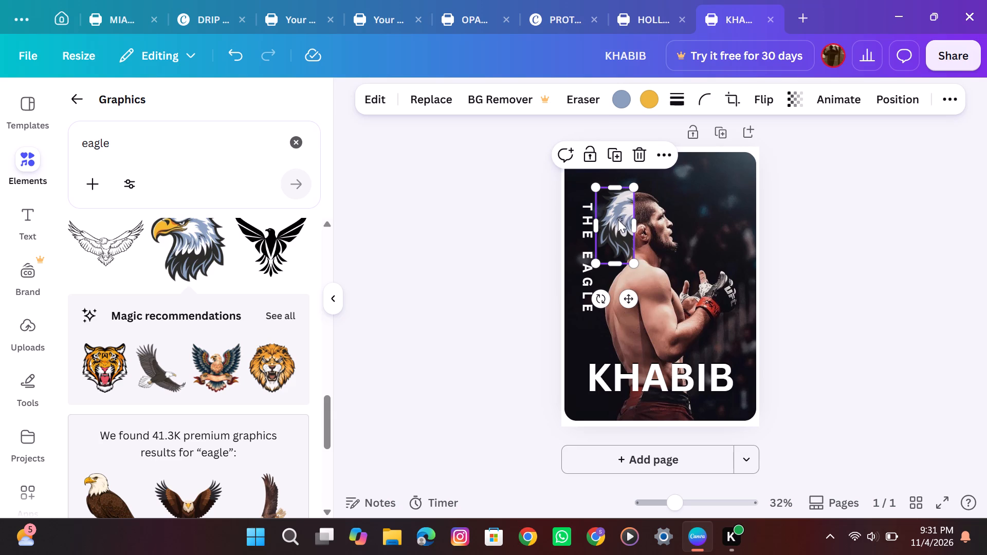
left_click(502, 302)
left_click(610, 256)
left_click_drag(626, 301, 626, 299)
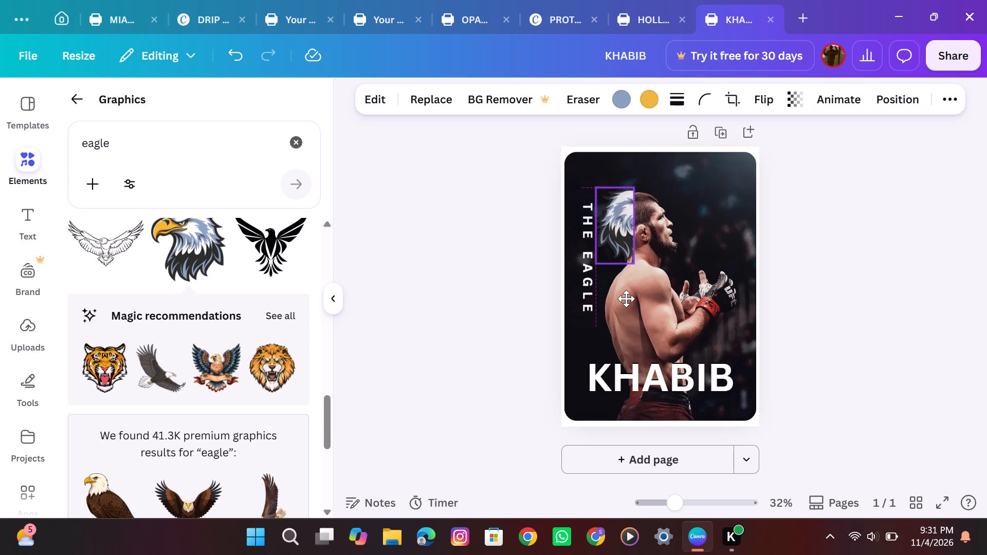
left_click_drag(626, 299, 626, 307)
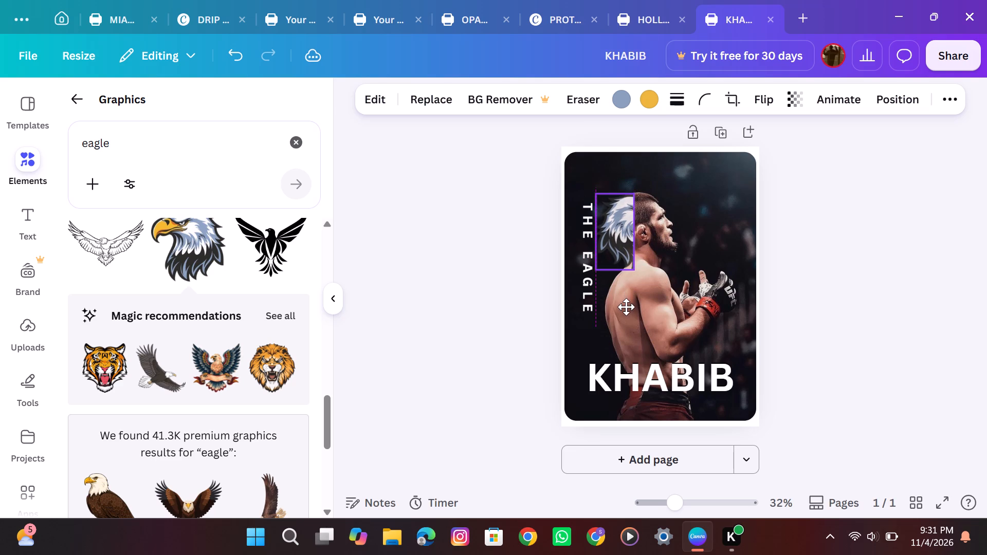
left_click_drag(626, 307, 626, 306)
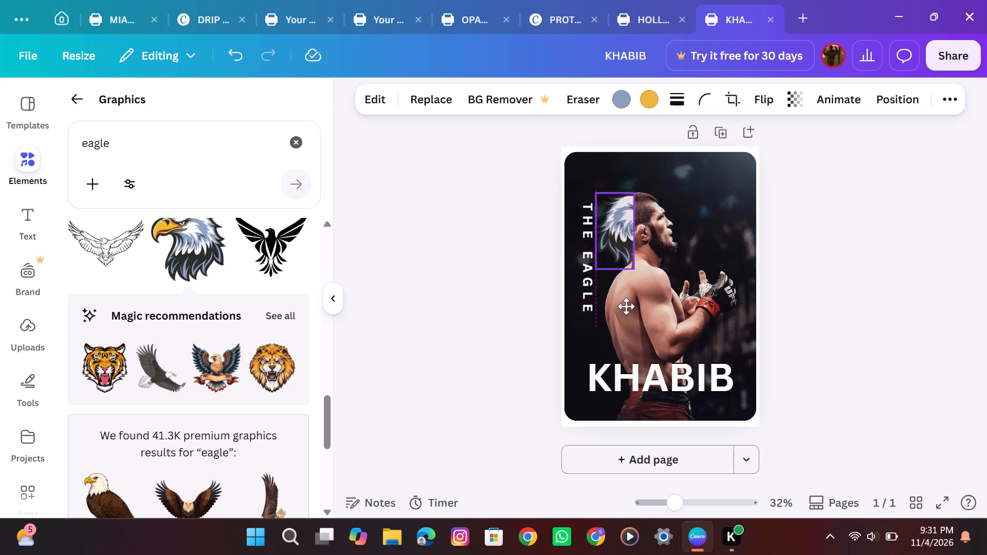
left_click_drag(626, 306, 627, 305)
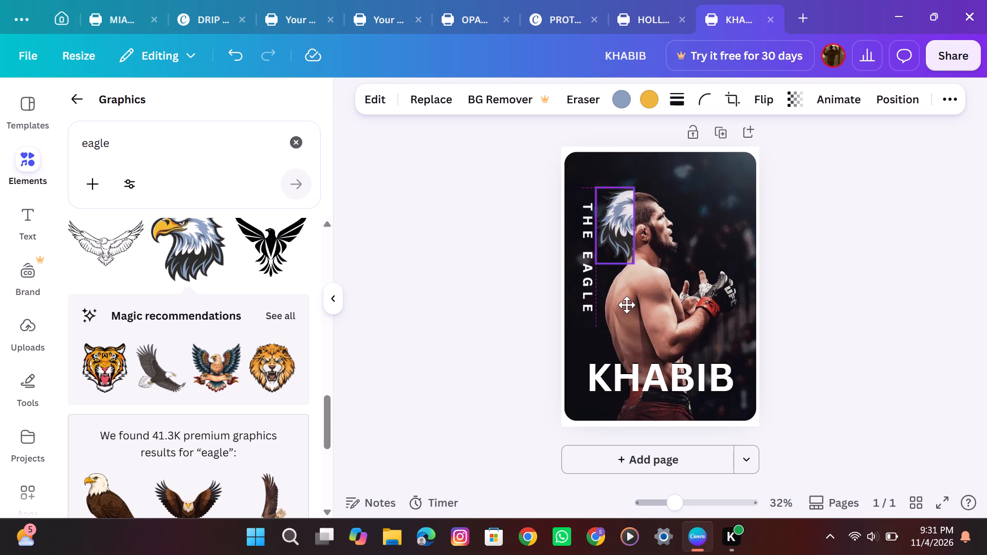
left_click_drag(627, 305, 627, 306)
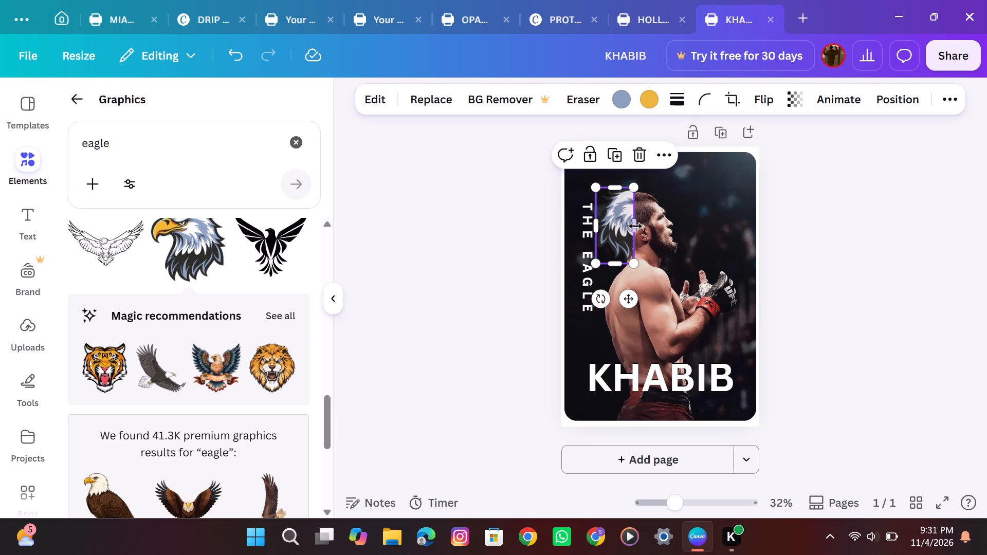
Shrink the cropped eagle feathers proportionally to about 3.8 wide by 7.5 high, keeping them behind the fighter's head.
left_click_drag(632, 189, 632, 192)
left_click_drag(632, 192, 631, 194)
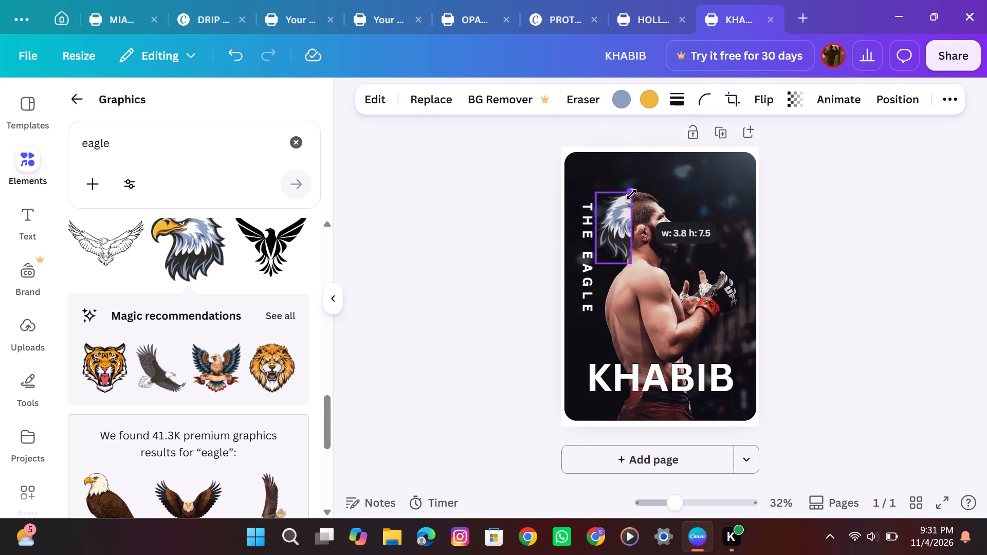
left_click_drag(631, 194, 631, 194)
left_click(551, 197)
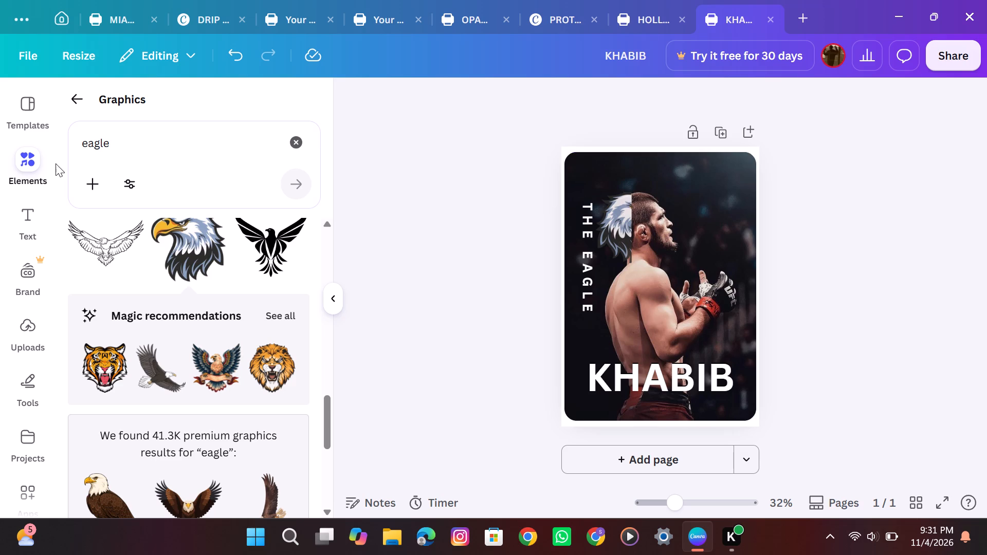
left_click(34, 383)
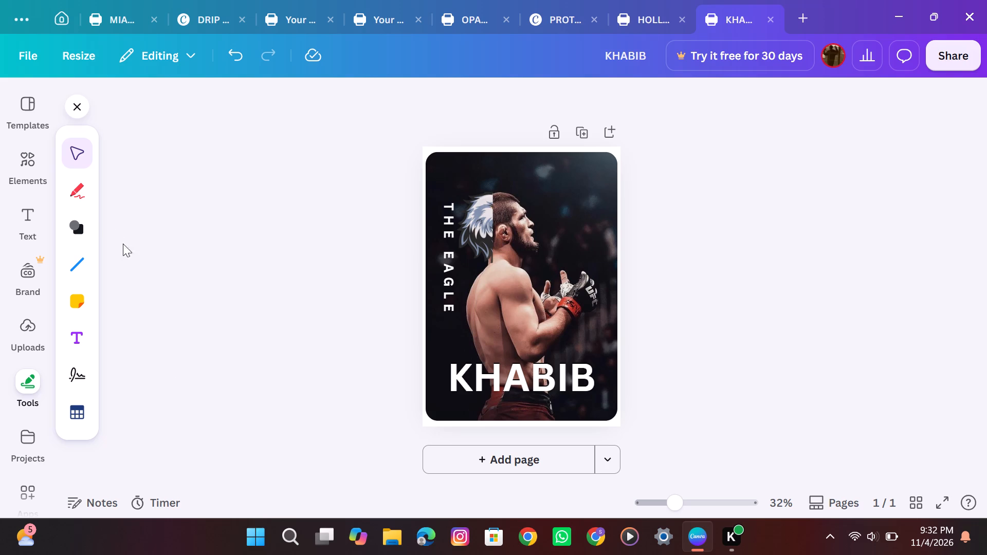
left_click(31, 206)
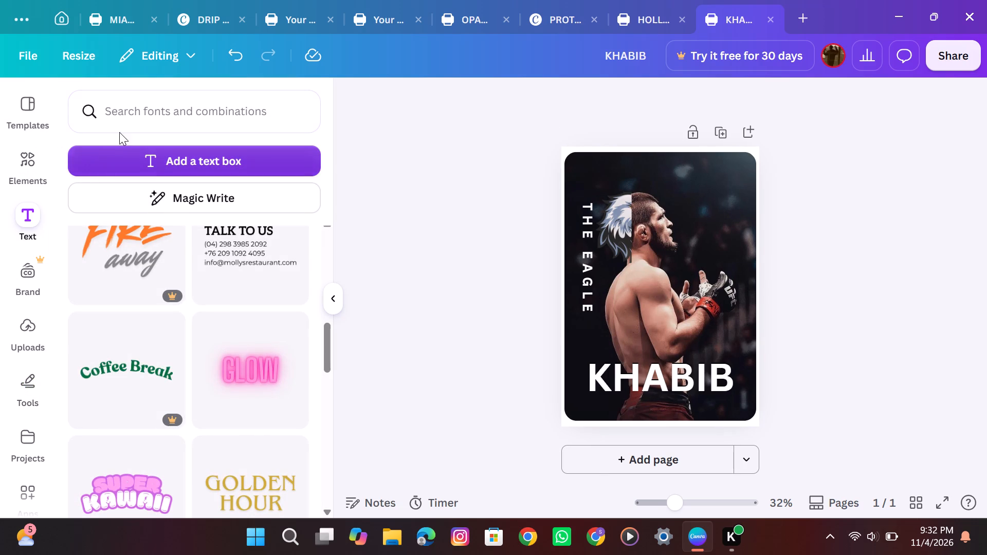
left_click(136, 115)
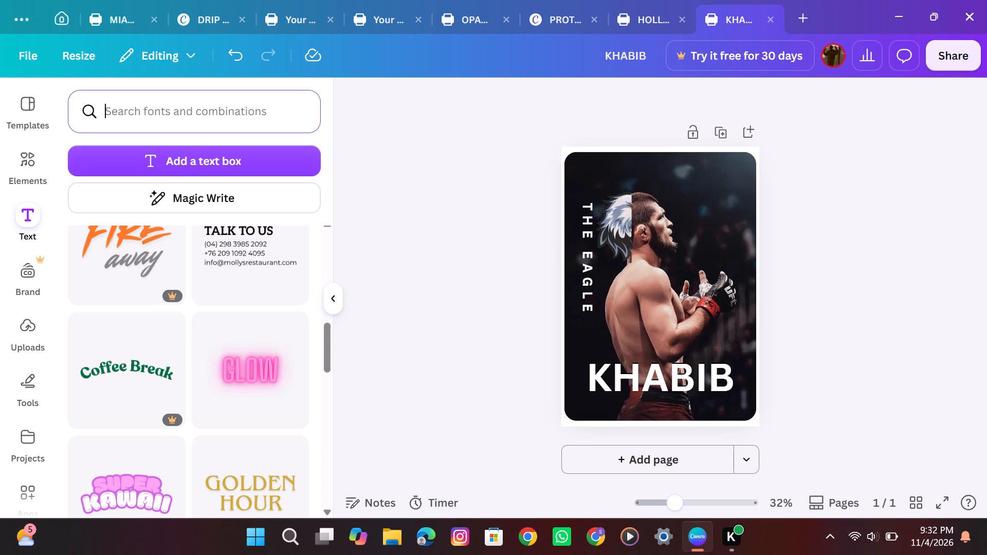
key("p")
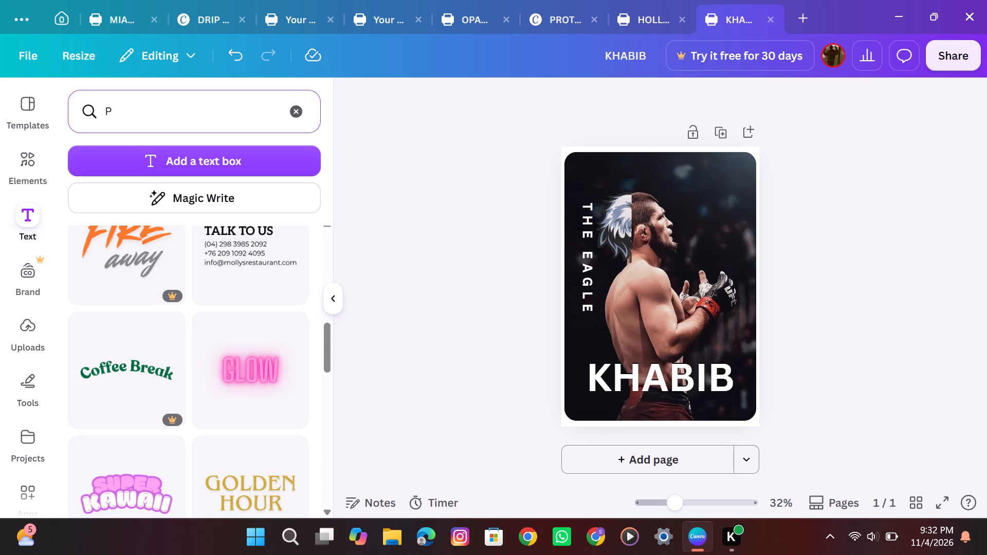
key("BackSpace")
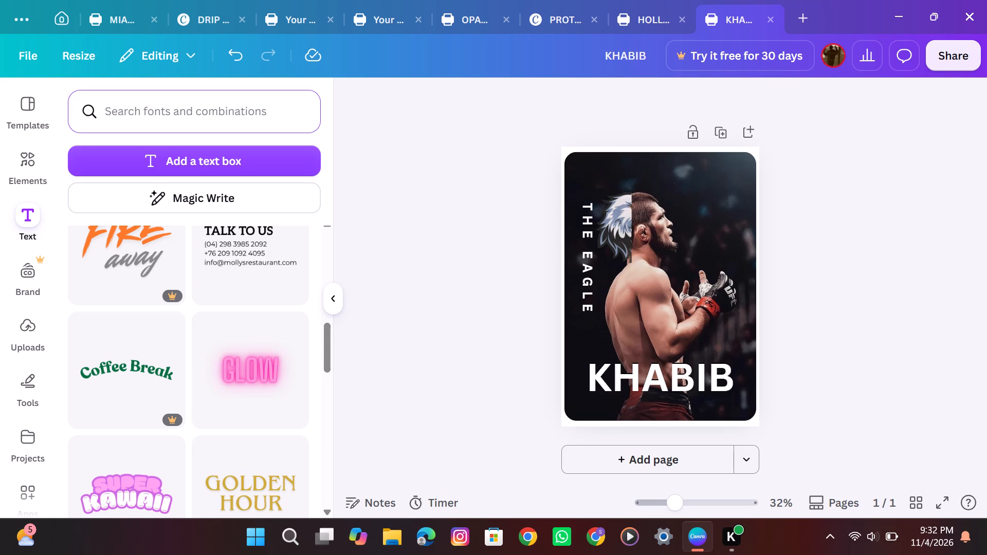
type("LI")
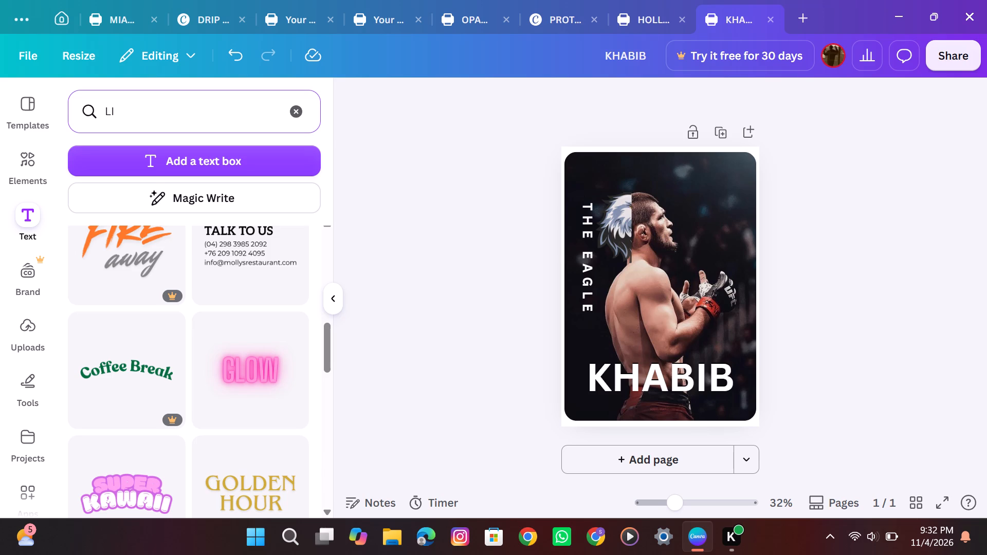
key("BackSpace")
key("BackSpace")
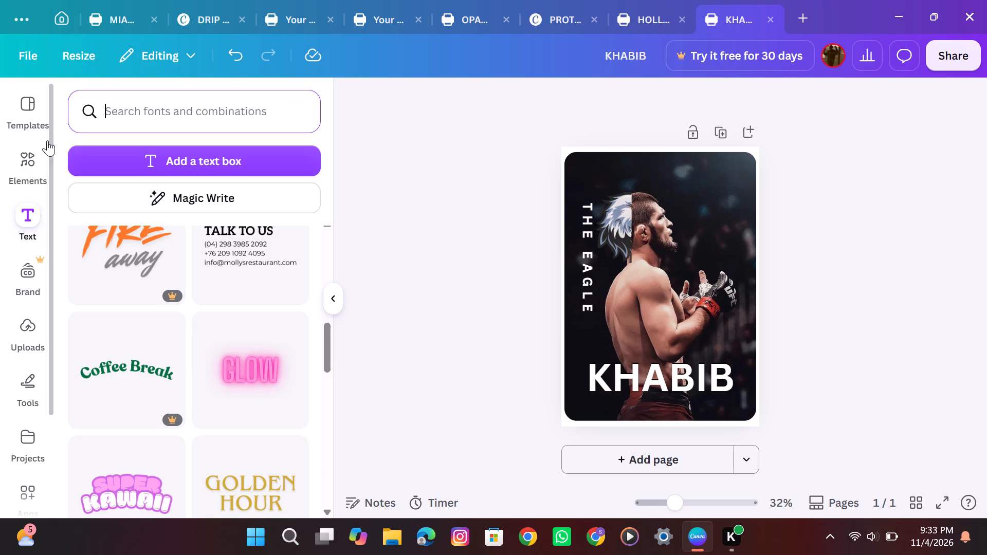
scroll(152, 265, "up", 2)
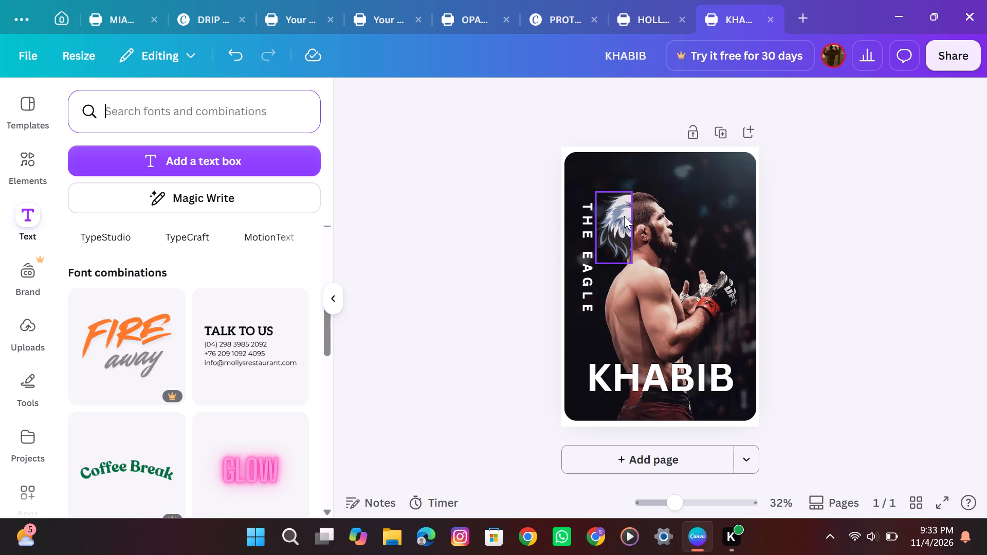
Move the eagle feathers slightly up and closer to the fighter's face, away from the THE EAGLE text, so they overlap the back of his head.
left_click_drag(624, 216, 625, 216)
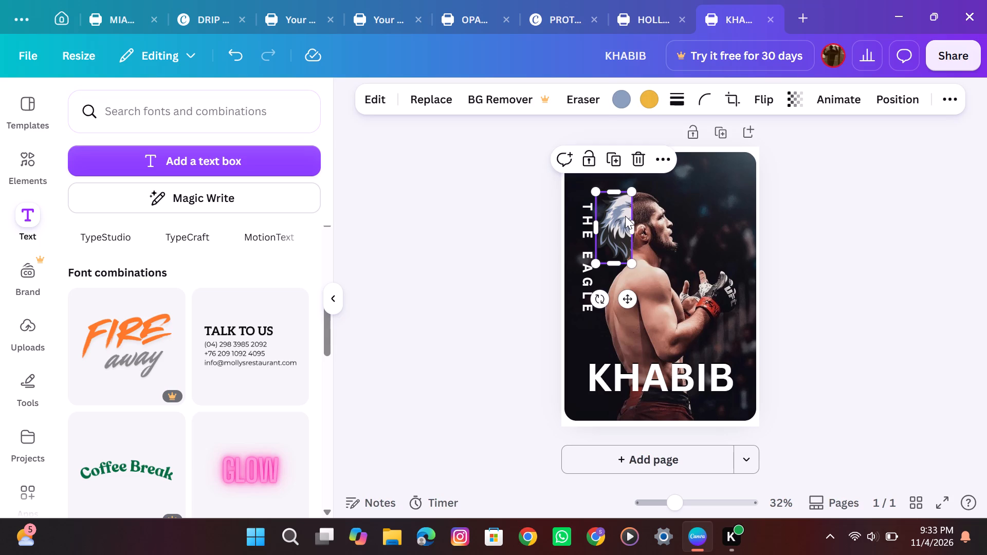
left_click_drag(625, 216, 630, 216)
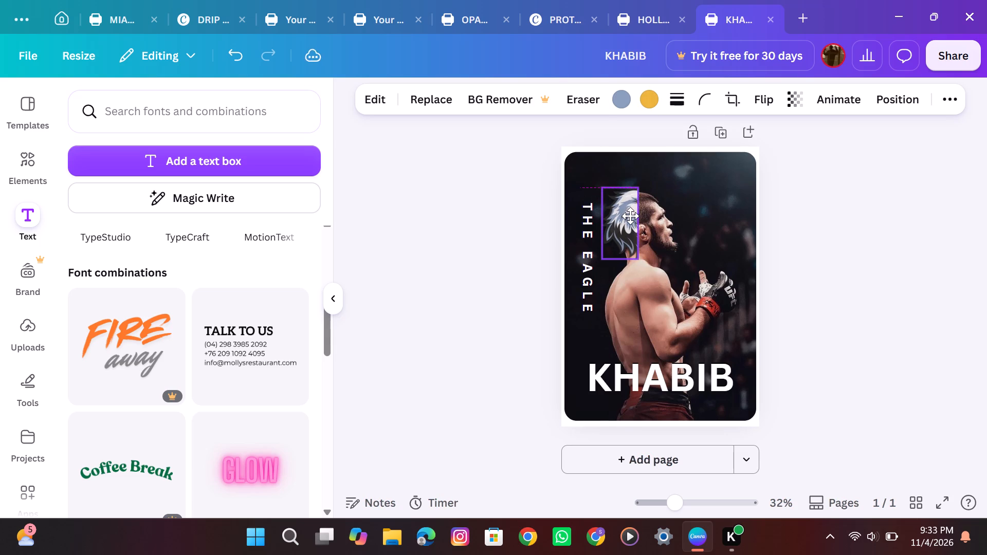
left_click_drag(630, 216, 628, 217)
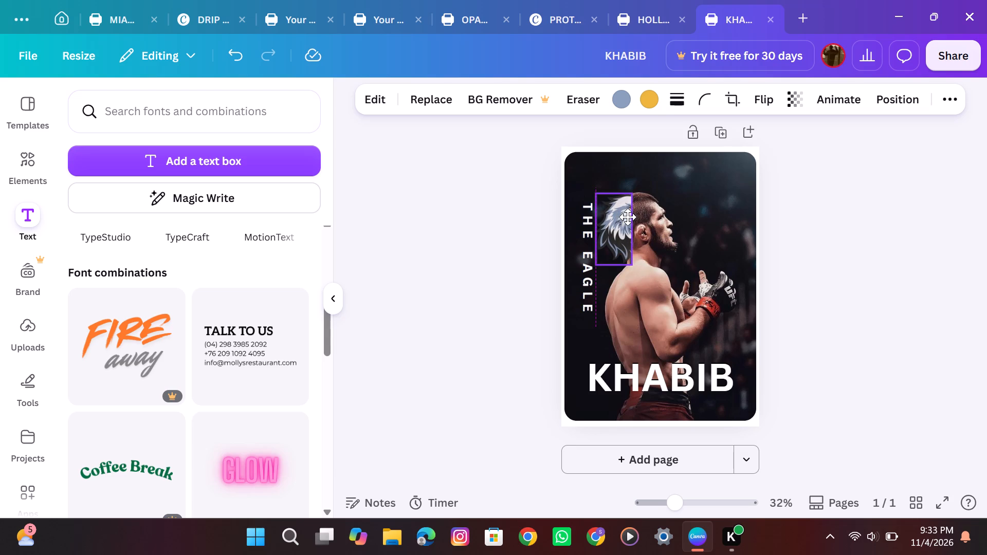
left_click_drag(628, 217, 629, 216)
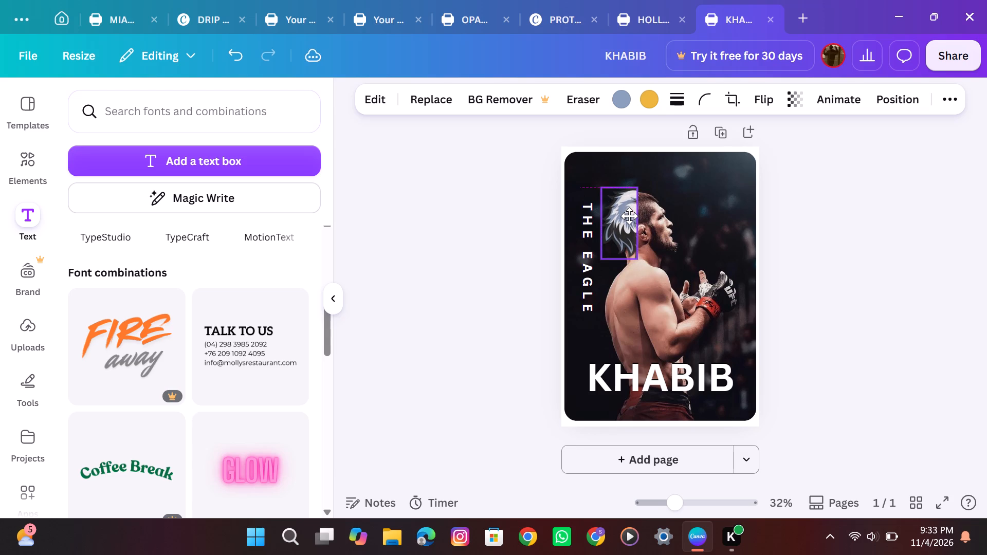
left_click_drag(629, 216, 629, 217)
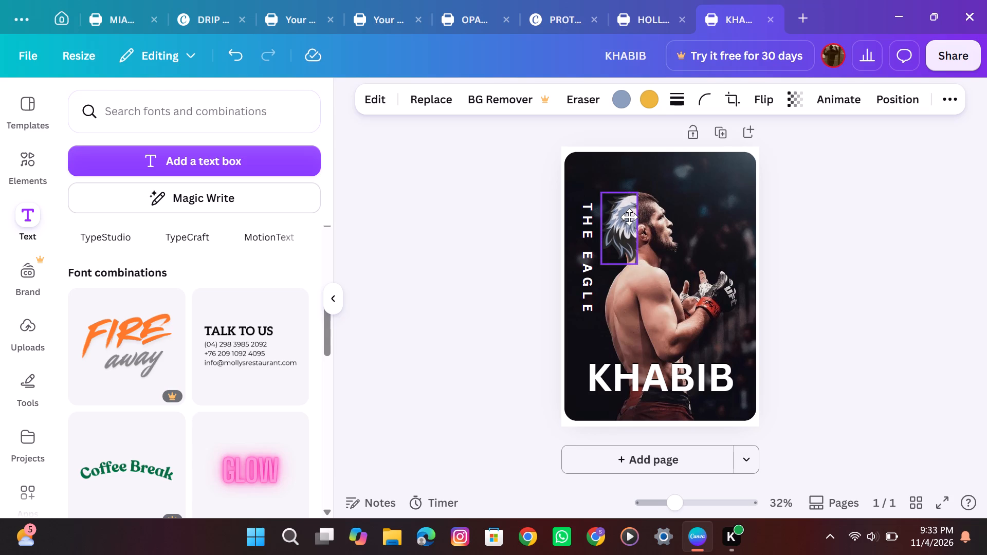
left_click_drag(629, 217, 629, 216)
left_click(540, 257)
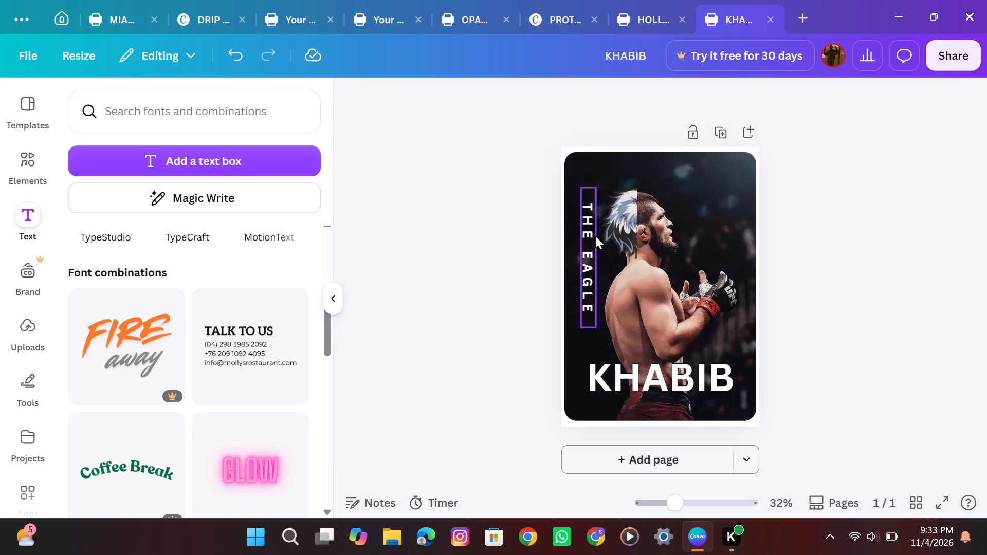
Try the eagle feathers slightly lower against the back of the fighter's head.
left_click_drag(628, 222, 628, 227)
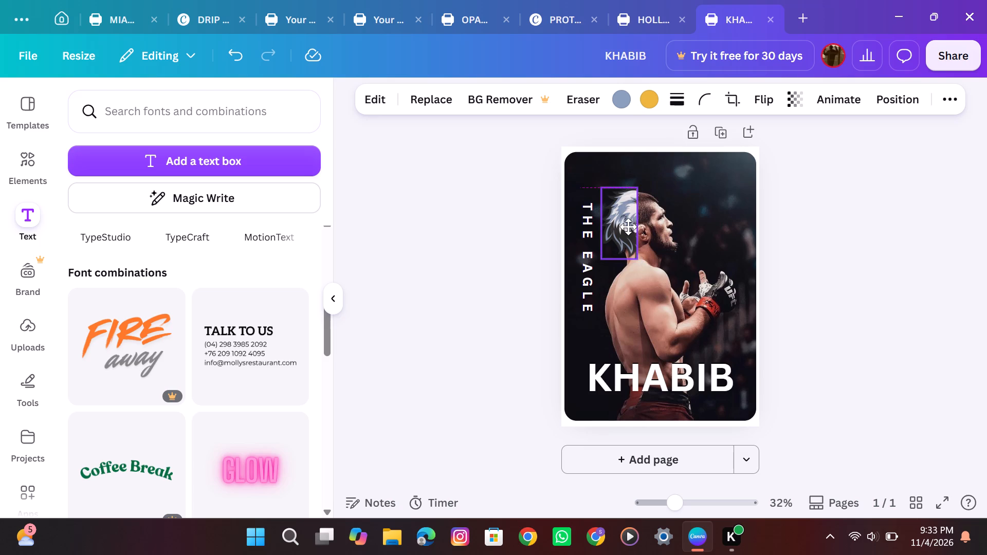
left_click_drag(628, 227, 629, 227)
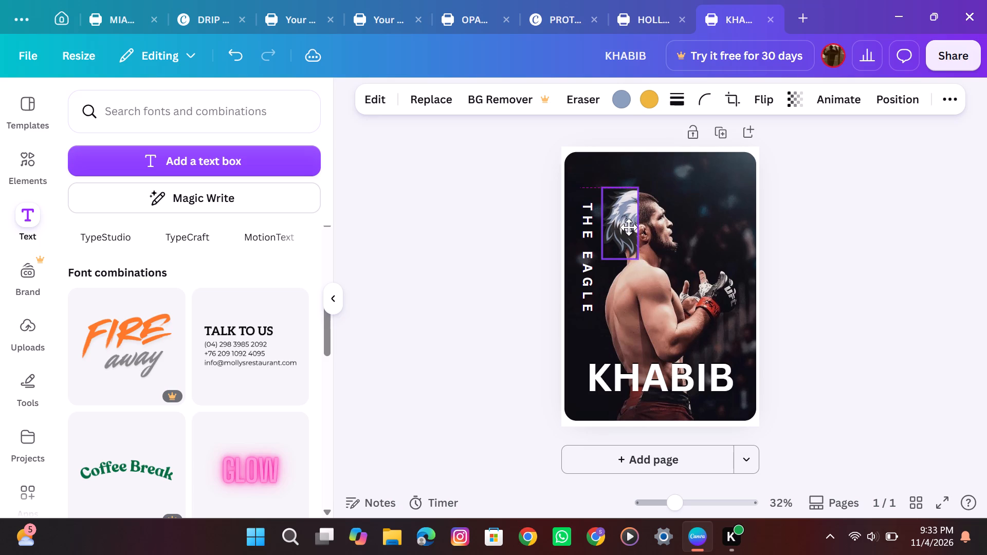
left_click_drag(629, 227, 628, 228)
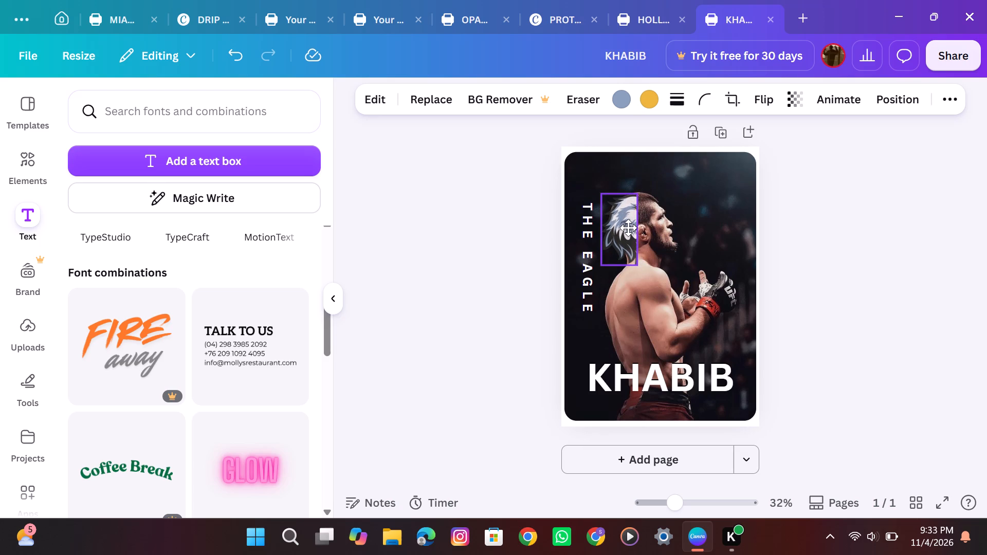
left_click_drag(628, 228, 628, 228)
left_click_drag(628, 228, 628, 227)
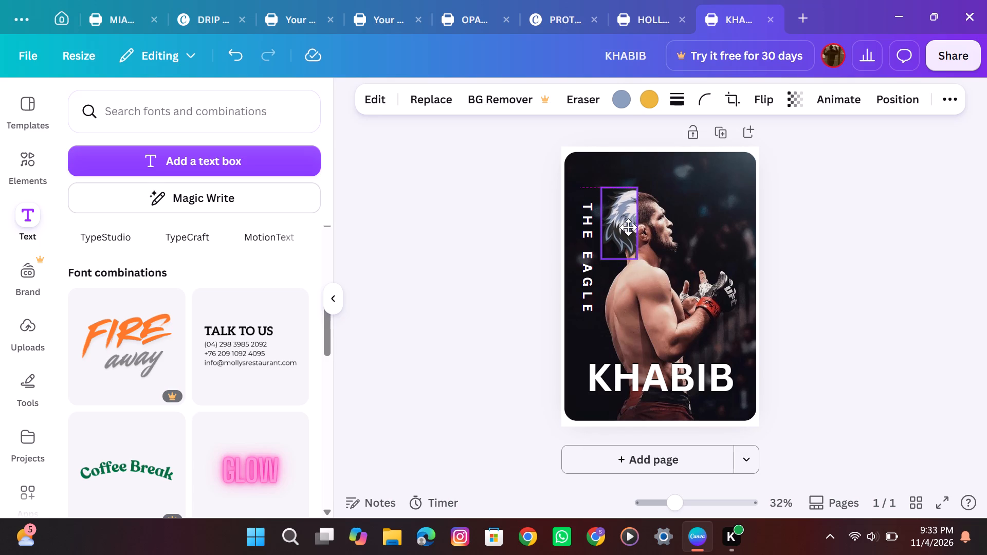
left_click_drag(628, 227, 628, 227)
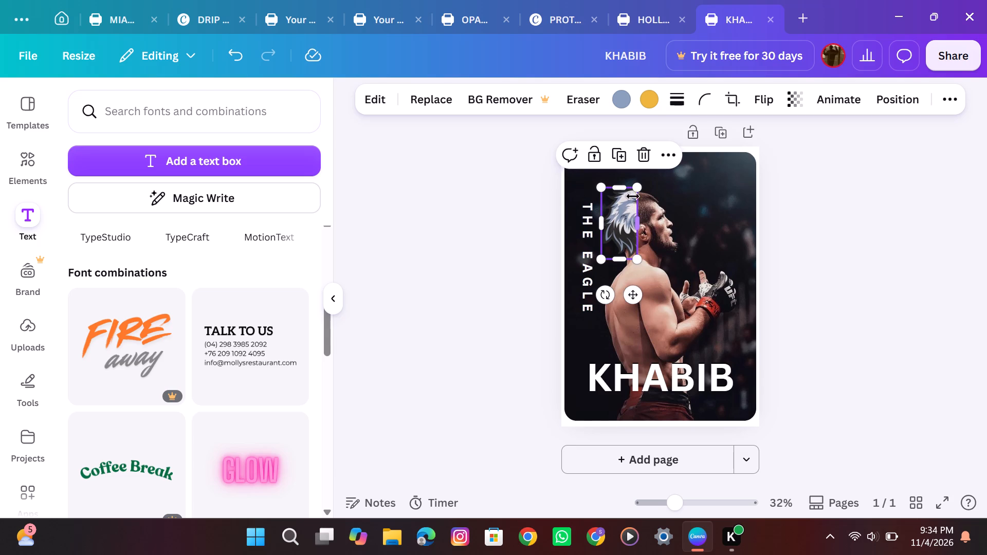
Shrink the eagle feathers proportionally to about 3.6 wide by 7.1 high so their top lines up with the fighter's head.
left_click_drag(634, 190, 634, 191)
left_click_drag(634, 191, 633, 195)
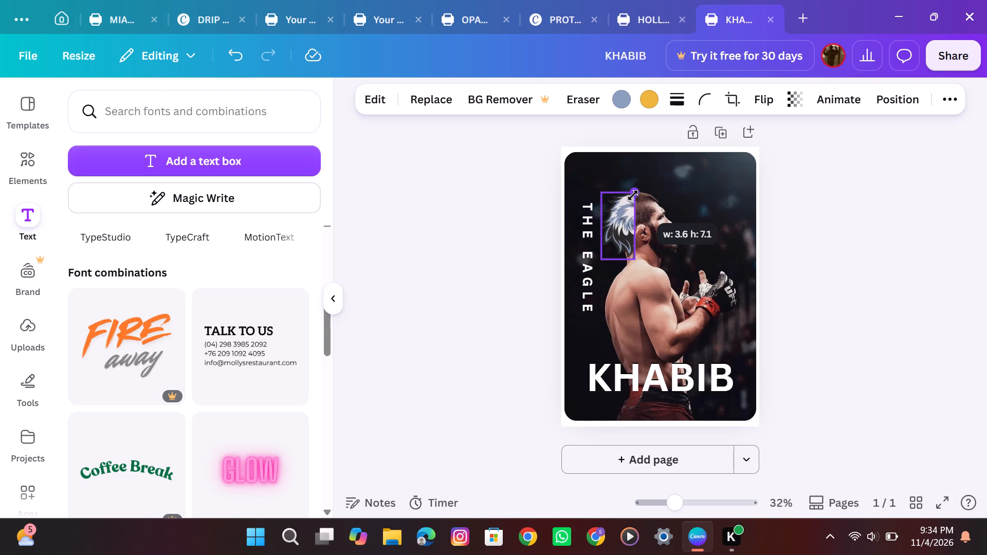
left_click_drag(633, 195, 633, 194)
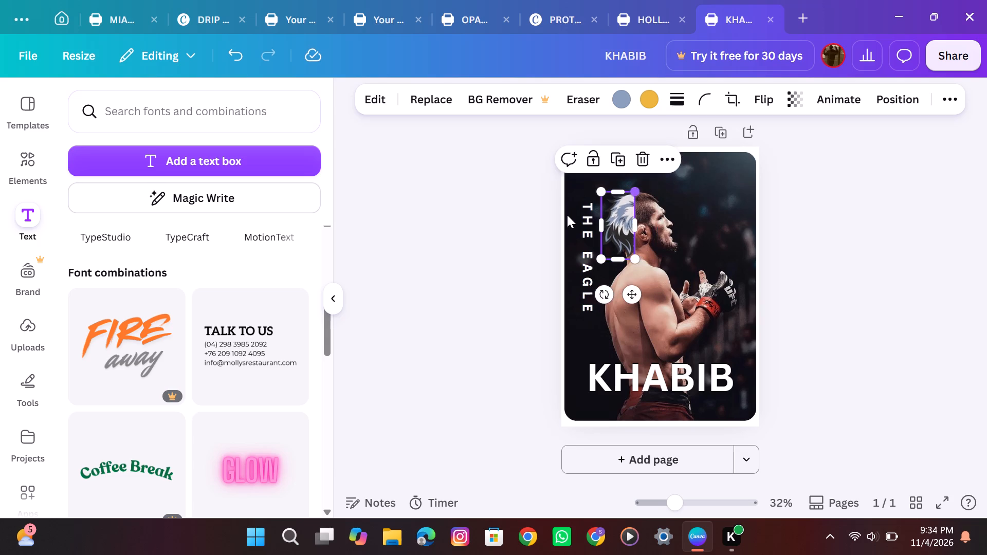
left_click(540, 220)
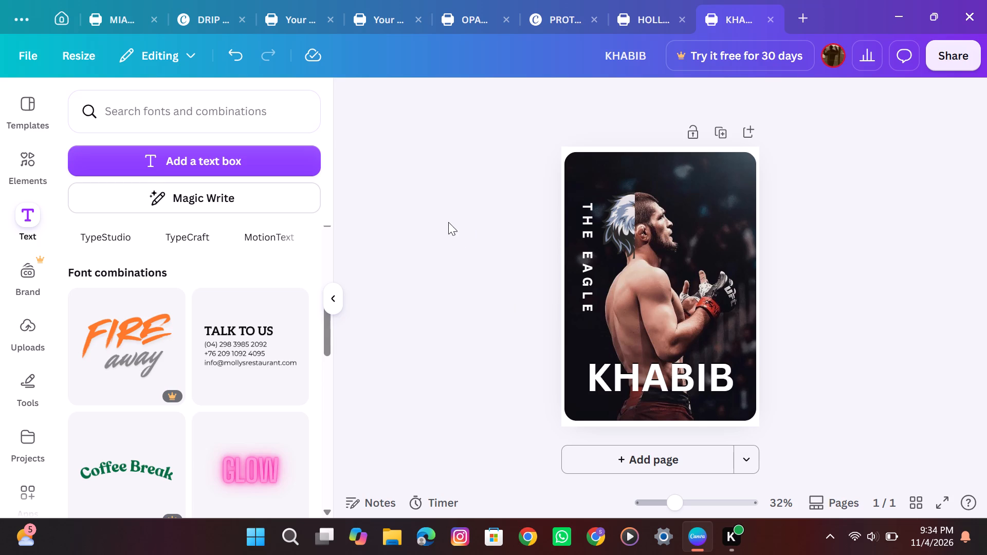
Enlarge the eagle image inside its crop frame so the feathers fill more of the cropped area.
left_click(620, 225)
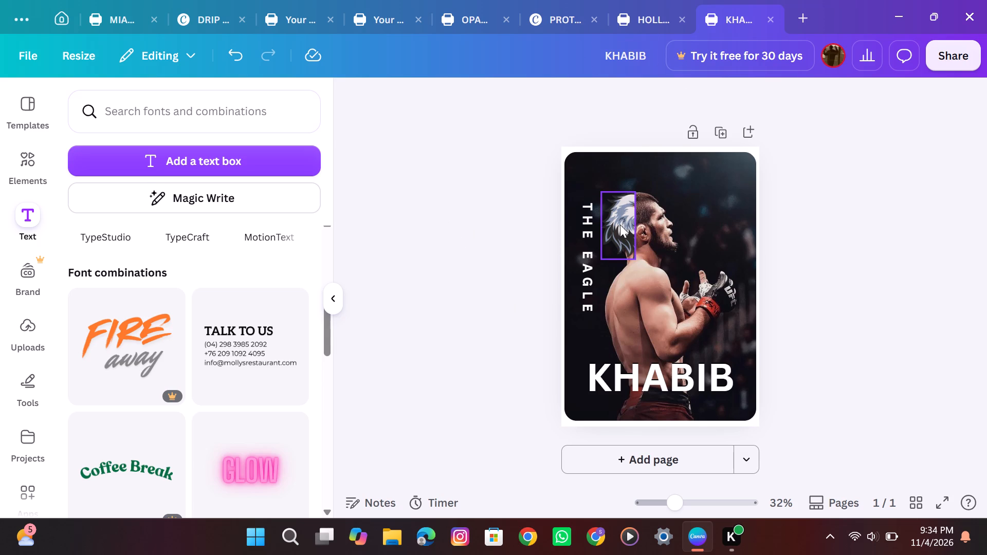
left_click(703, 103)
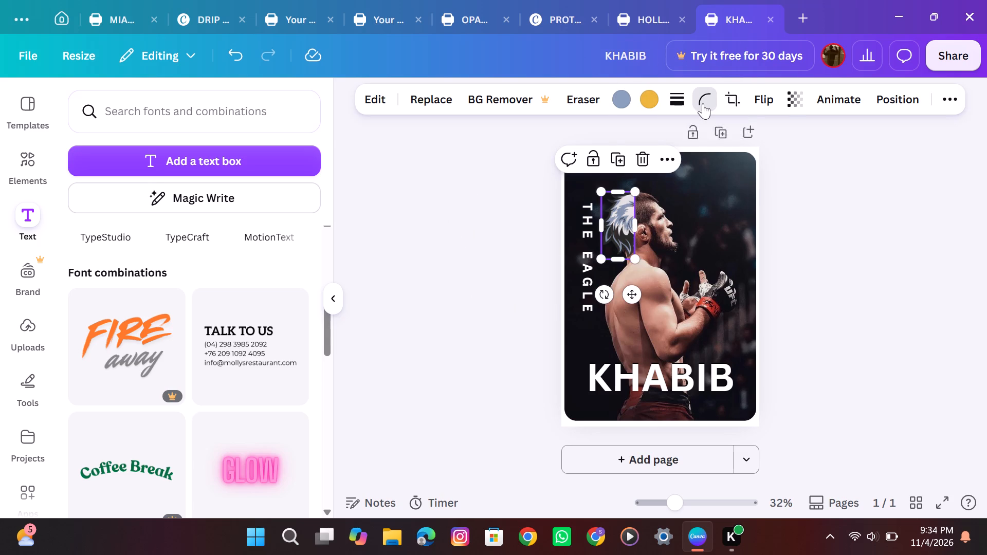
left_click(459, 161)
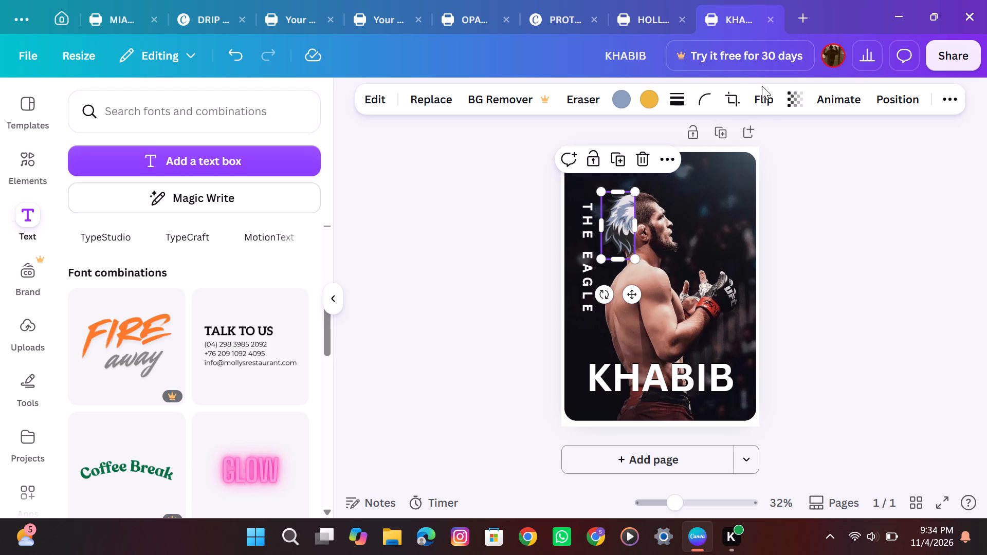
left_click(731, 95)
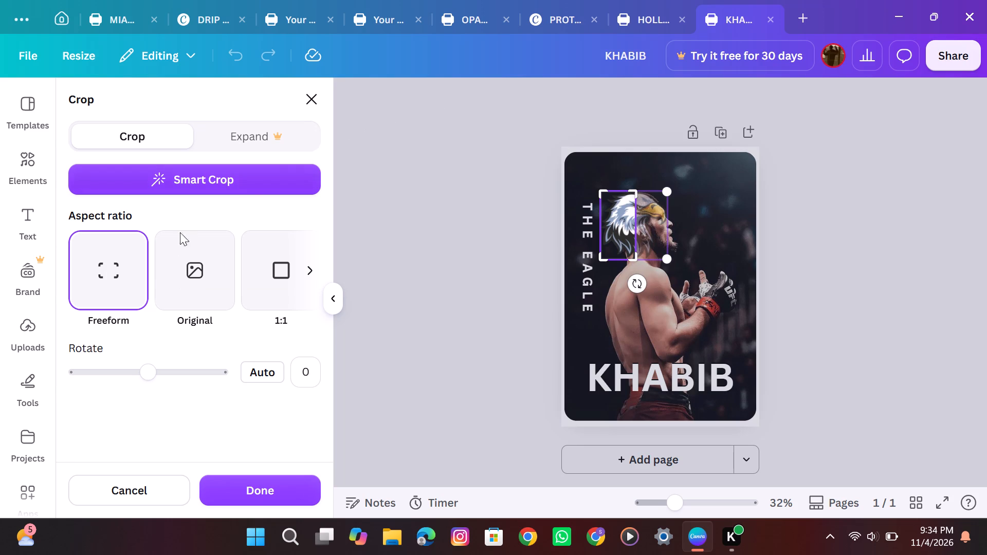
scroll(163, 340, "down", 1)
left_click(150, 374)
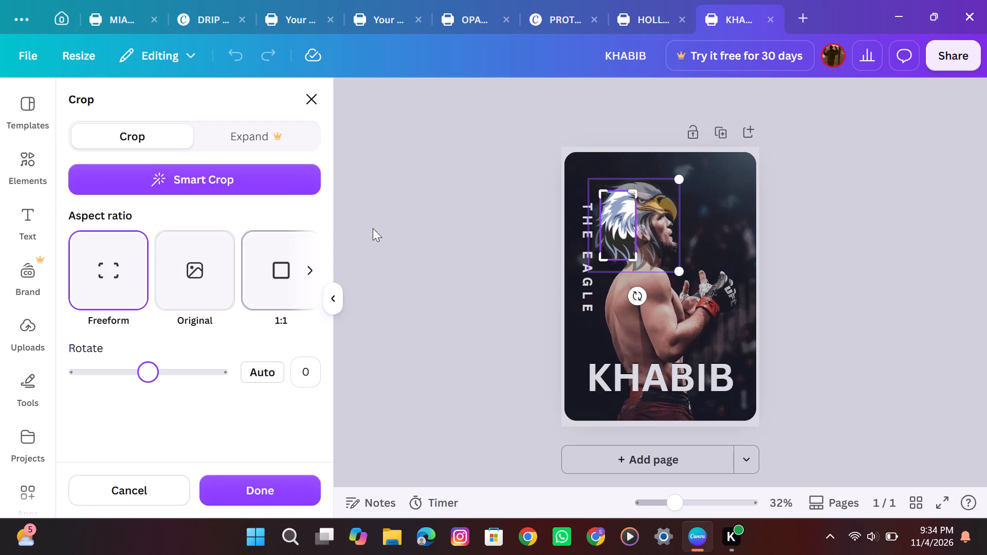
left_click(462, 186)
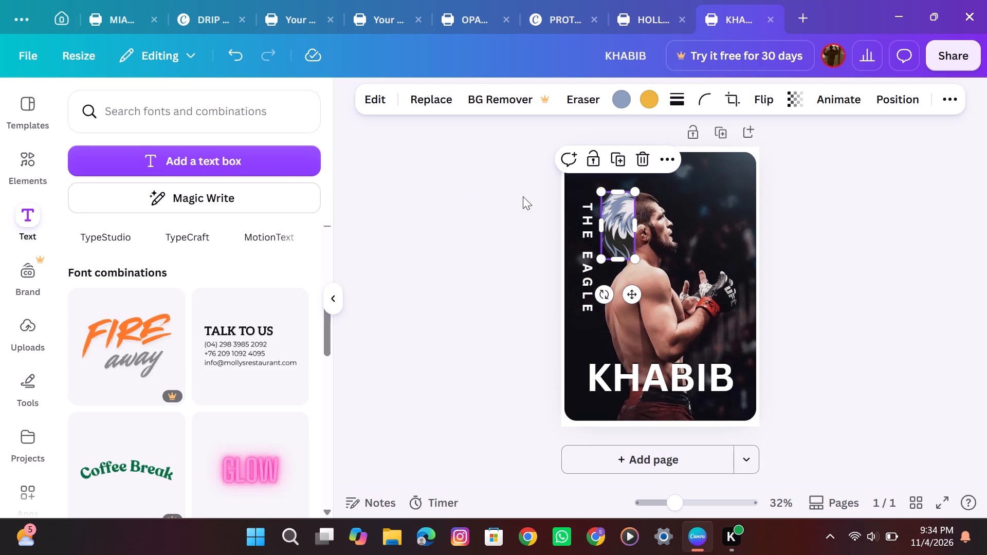
Check the layer order of the eagle feathers relative to the fighter photo and the texts.
left_click(665, 162)
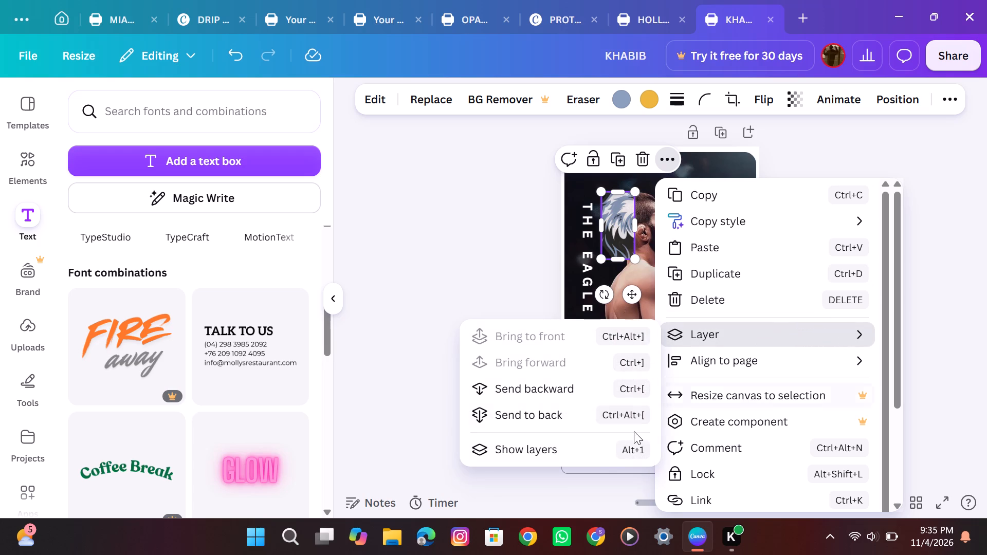
left_click(598, 455)
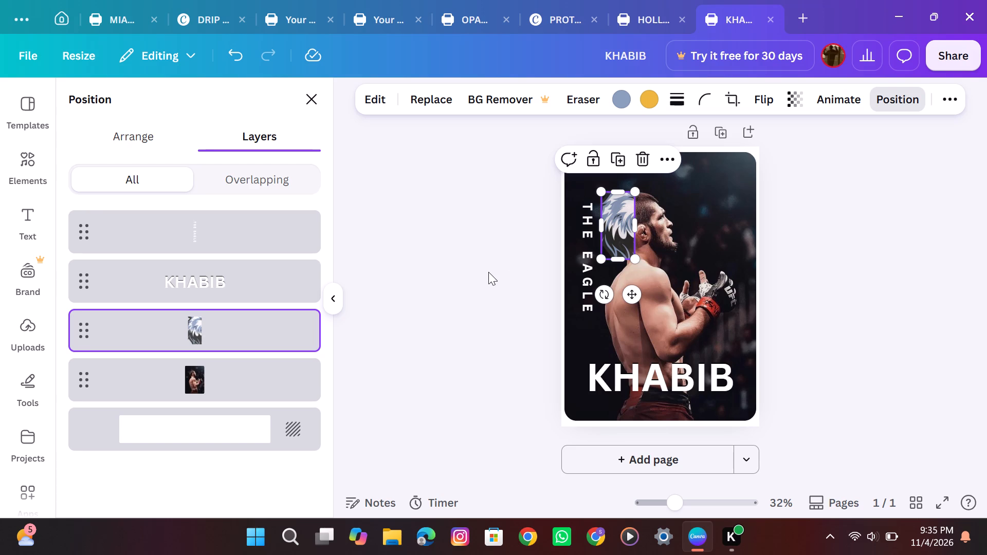
left_click(468, 274)
left_click(468, 274)
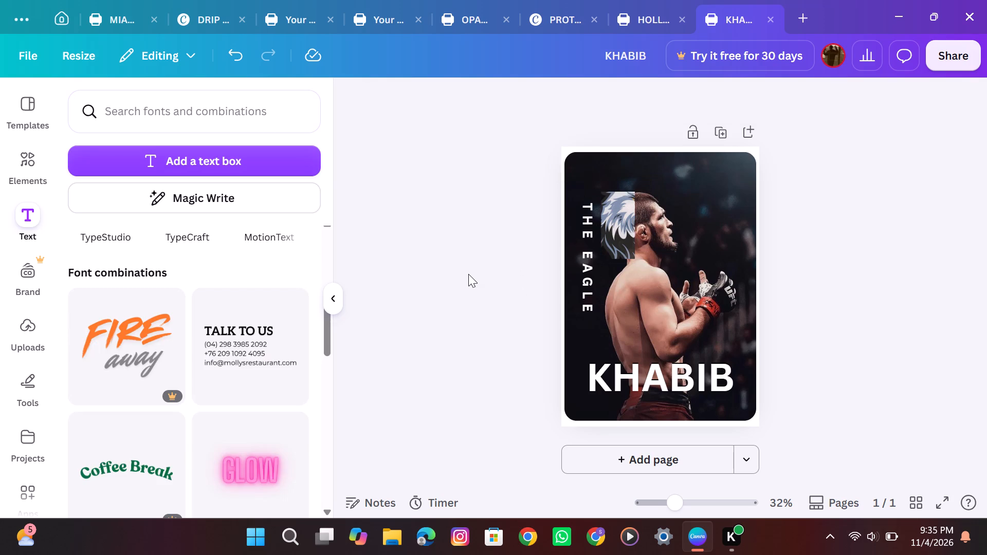
Look through the image editing tools available for the eagle feathers, including the Face Retouch settings.
left_click(622, 227)
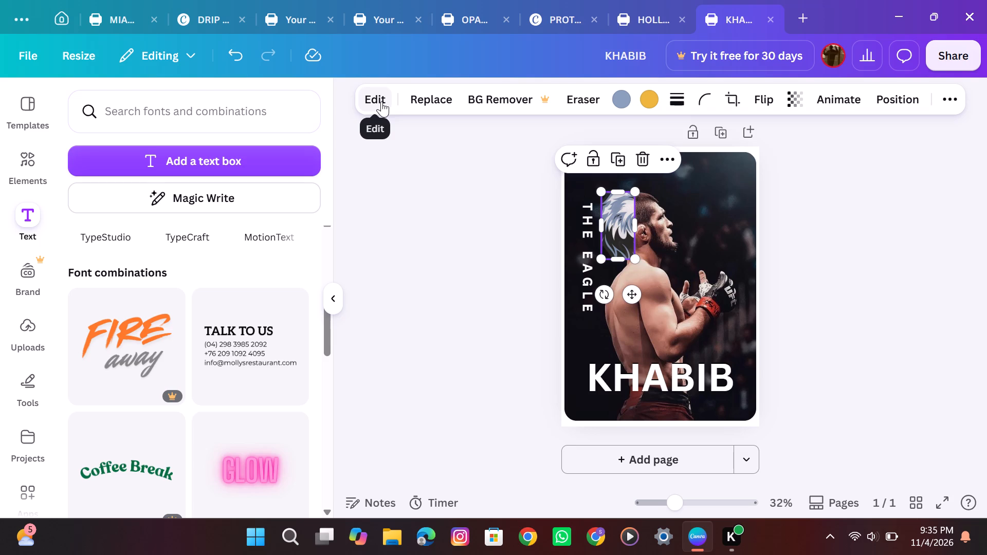
left_click(953, 88)
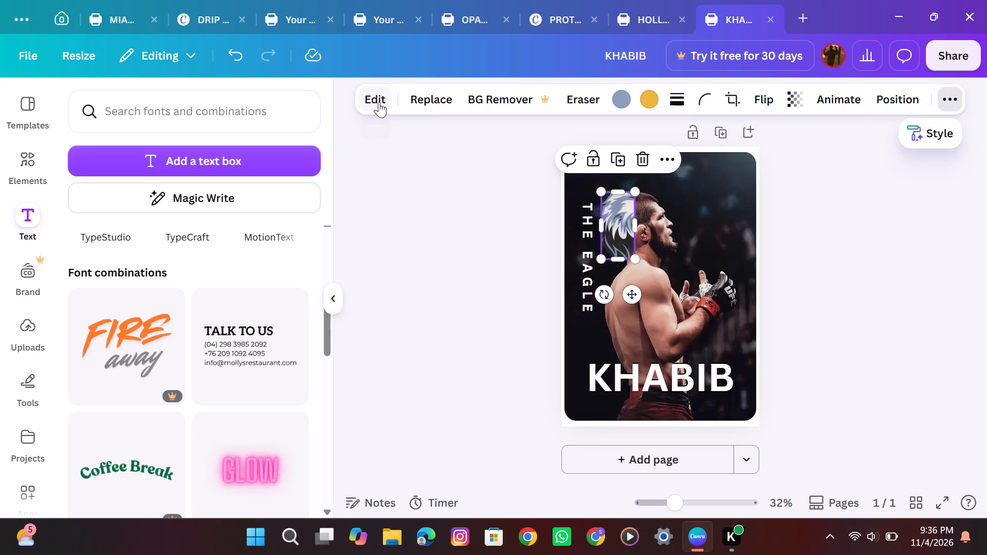
left_click(379, 102)
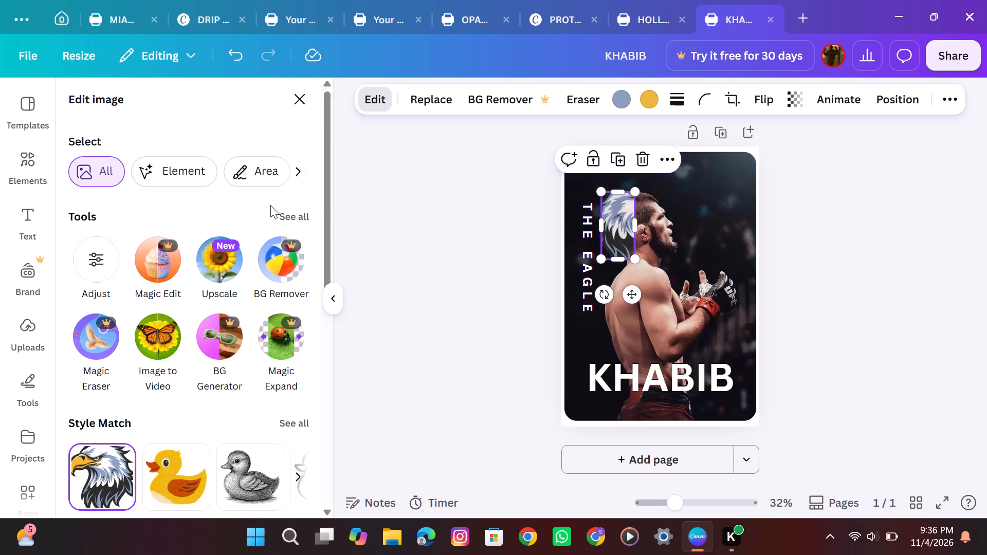
left_click(286, 211)
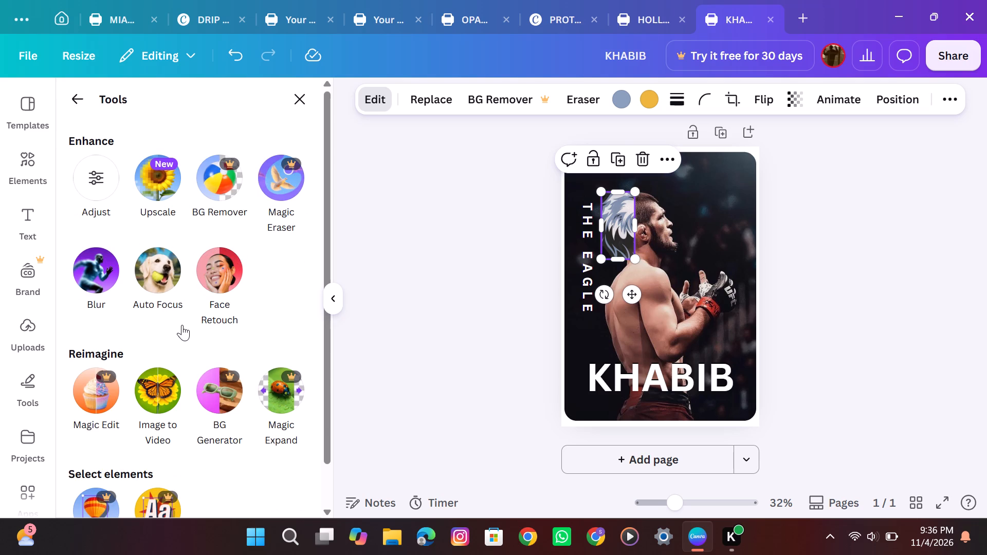
scroll(166, 339, "down", 2)
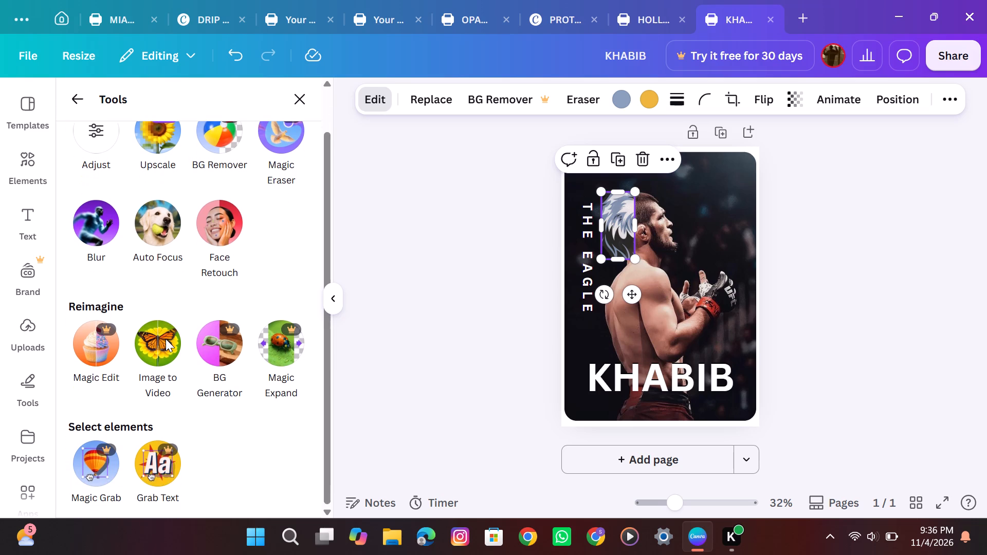
scroll(166, 339, "down", 1)
scroll(181, 297, "up", 1)
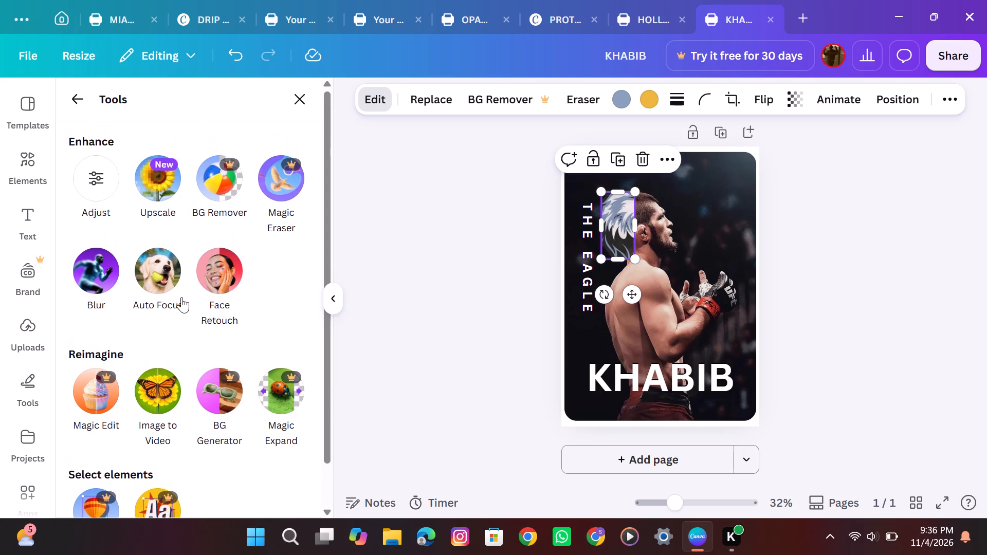
scroll(181, 297, "up", 1)
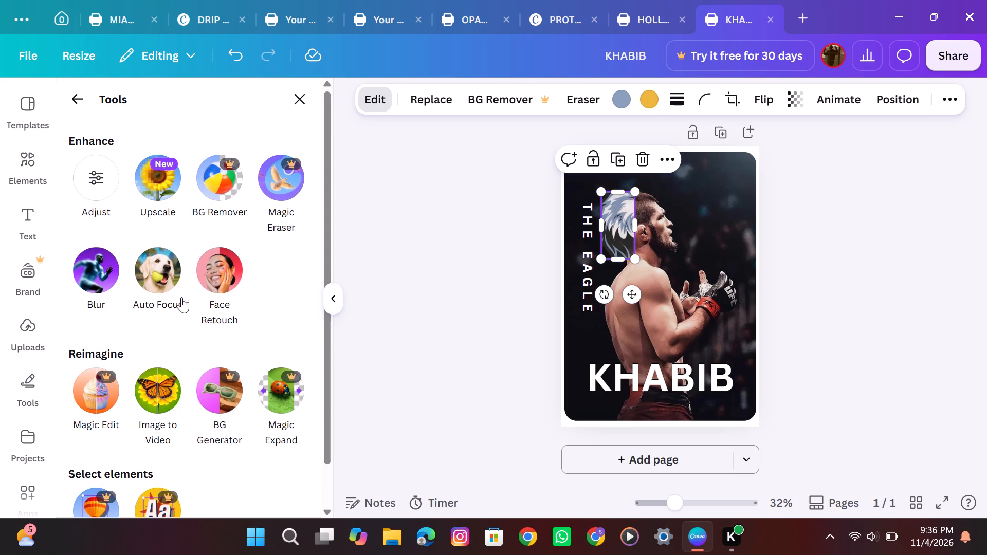
left_click(216, 275)
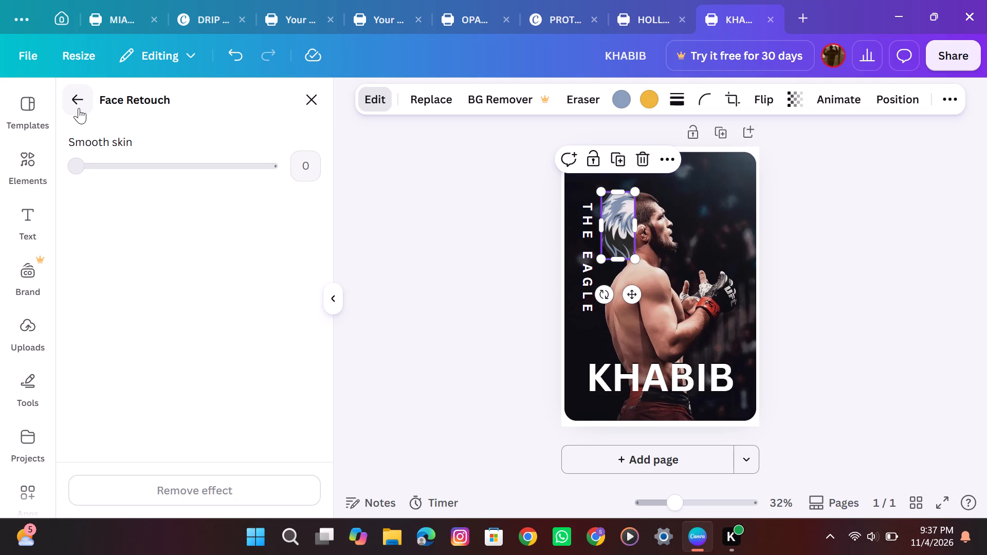
left_click(76, 105)
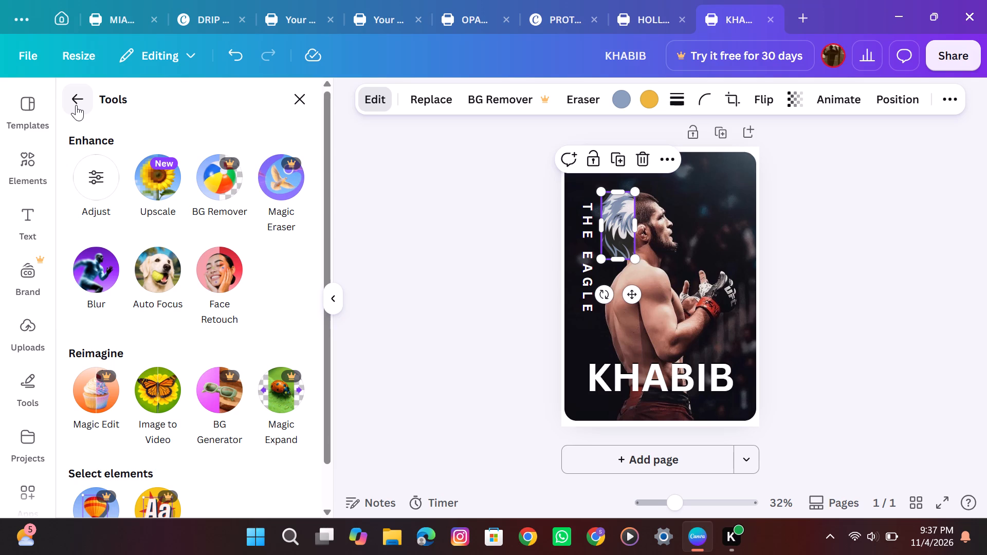
scroll(76, 105, "down", 2)
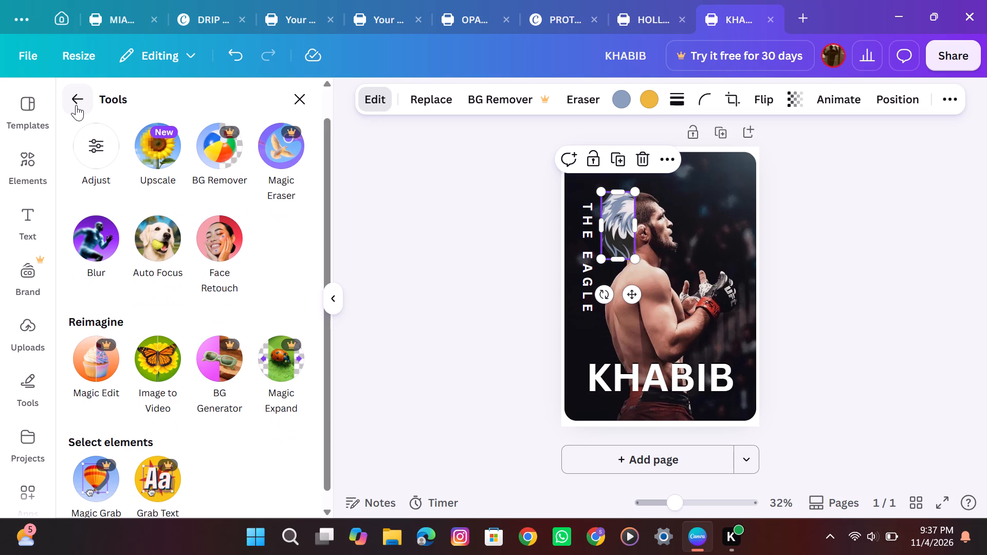
scroll(76, 105, "down", 2)
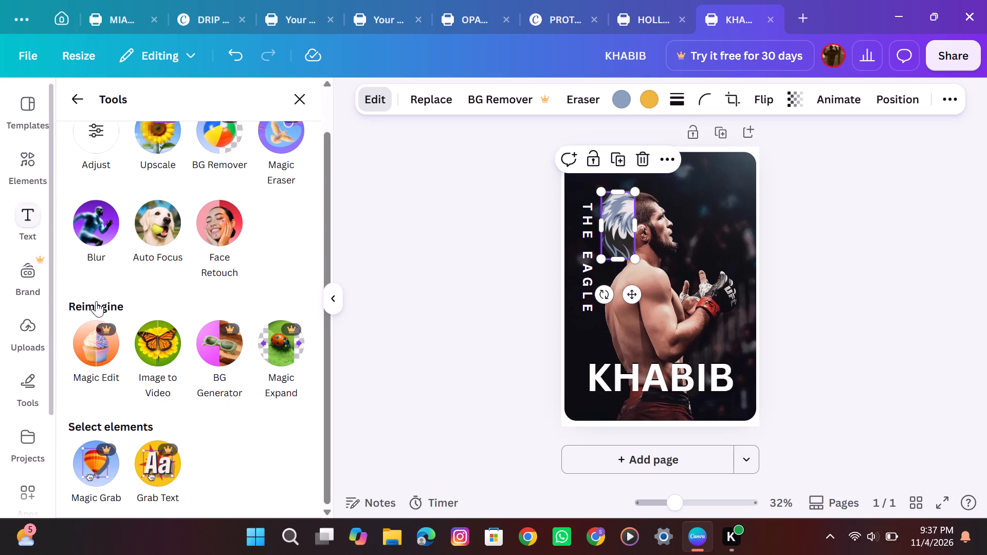
scroll(173, 357, "up", 1)
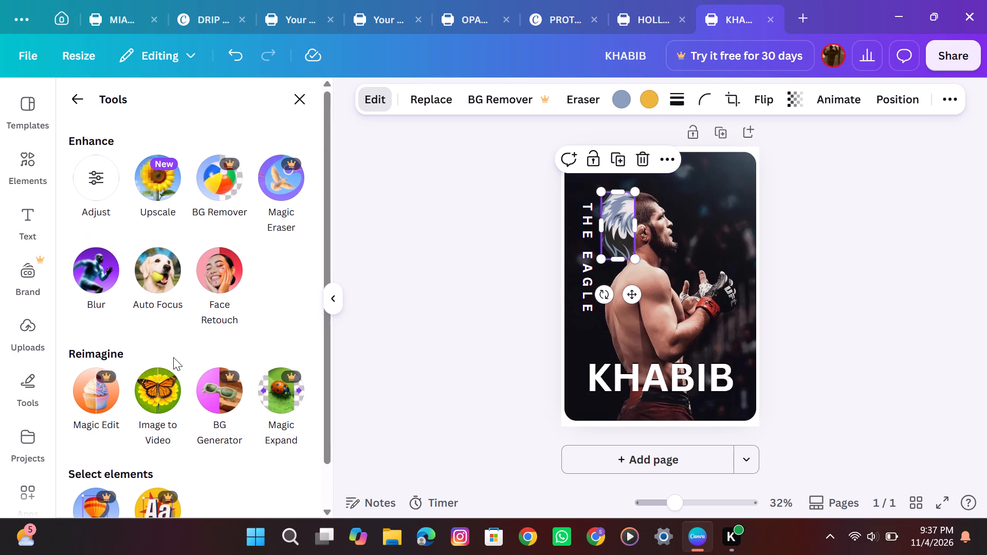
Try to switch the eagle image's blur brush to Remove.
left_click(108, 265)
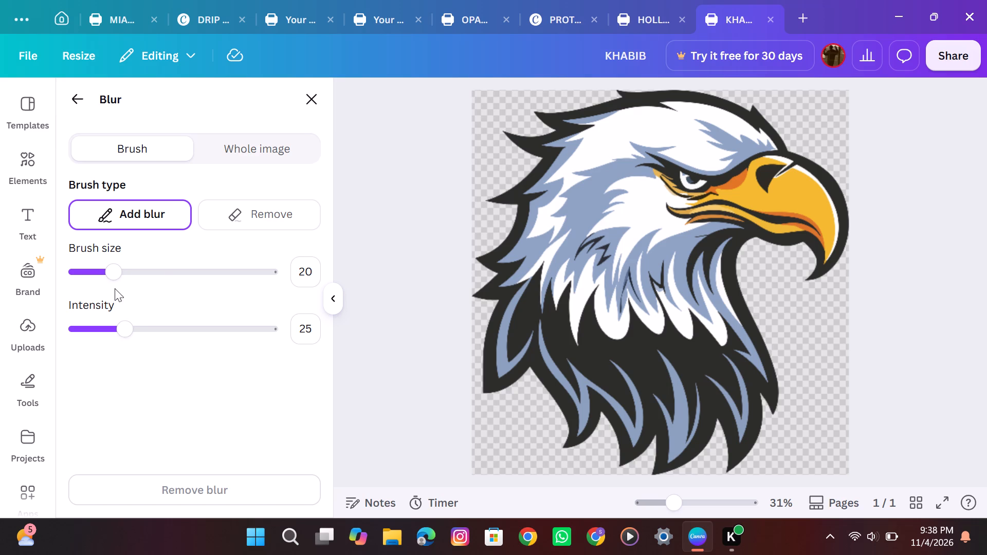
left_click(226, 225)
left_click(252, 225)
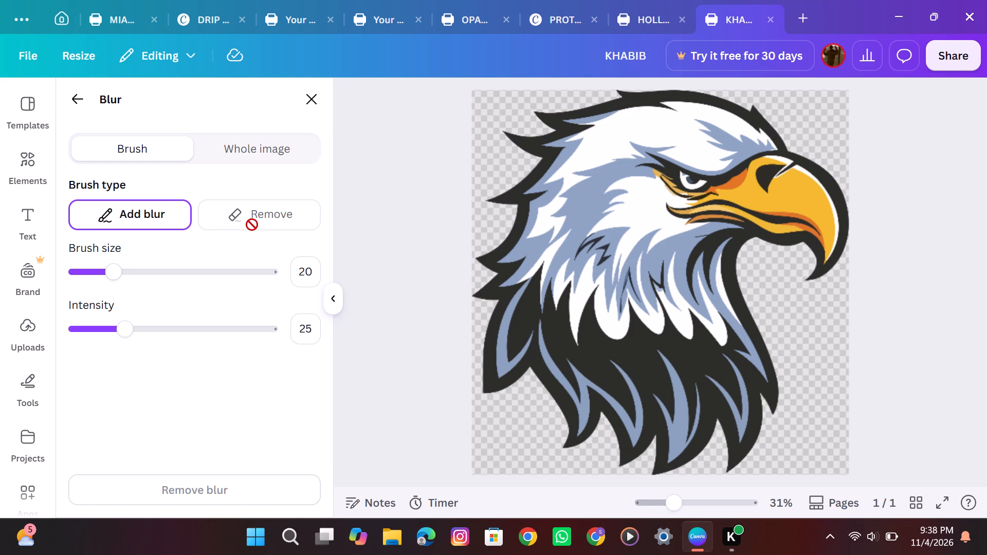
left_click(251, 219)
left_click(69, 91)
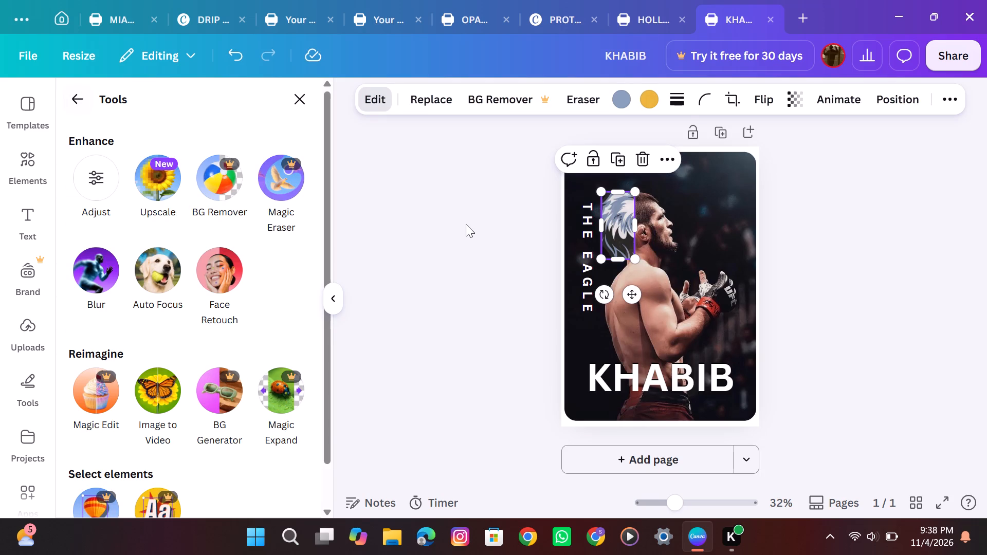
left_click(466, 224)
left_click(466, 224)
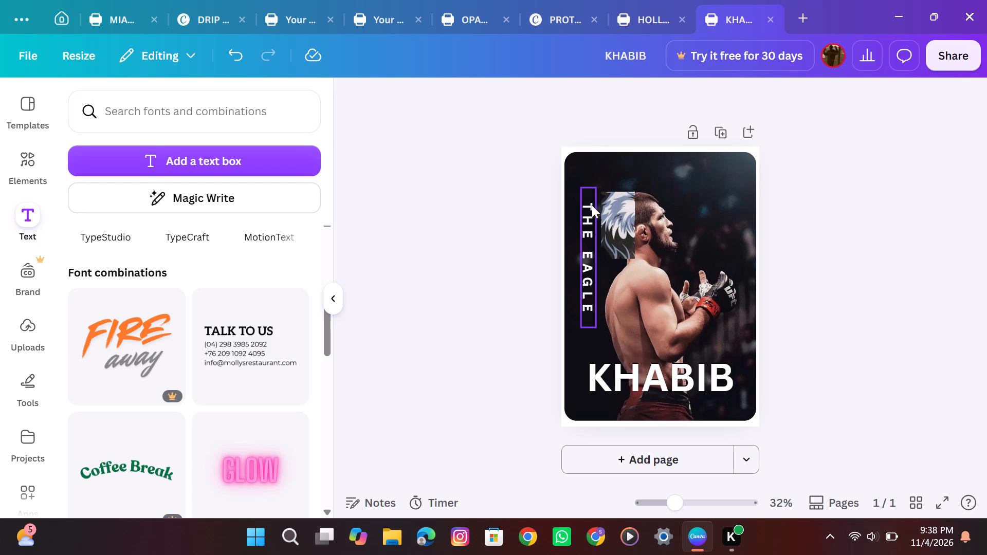
Delete the cropped eagle feathers behind the fighter's head.
left_click(620, 215)
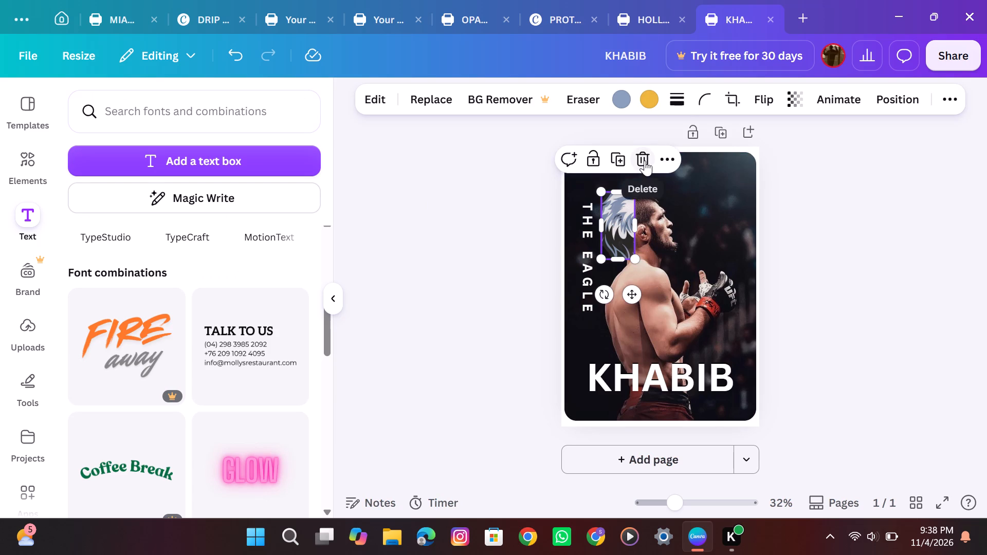
left_click(645, 160)
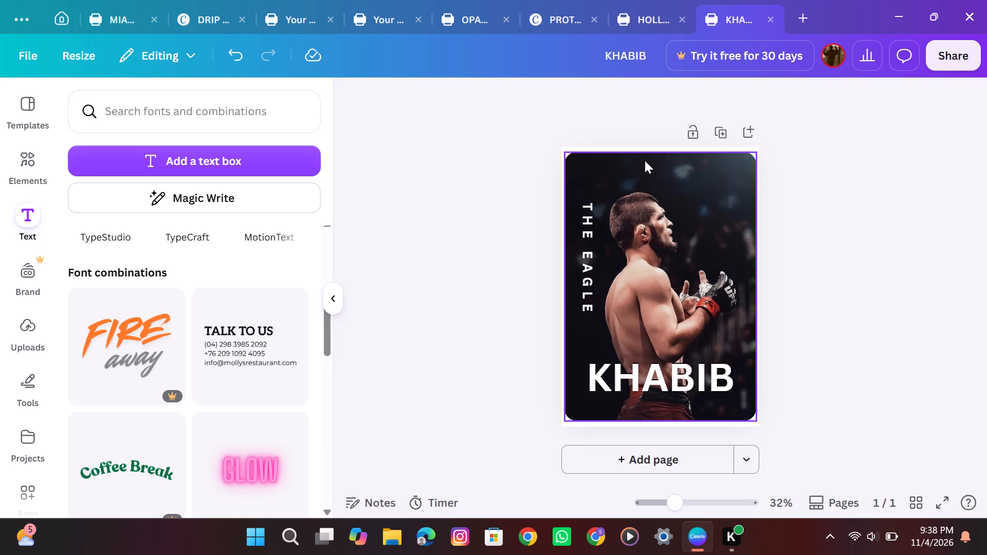
left_click(481, 200)
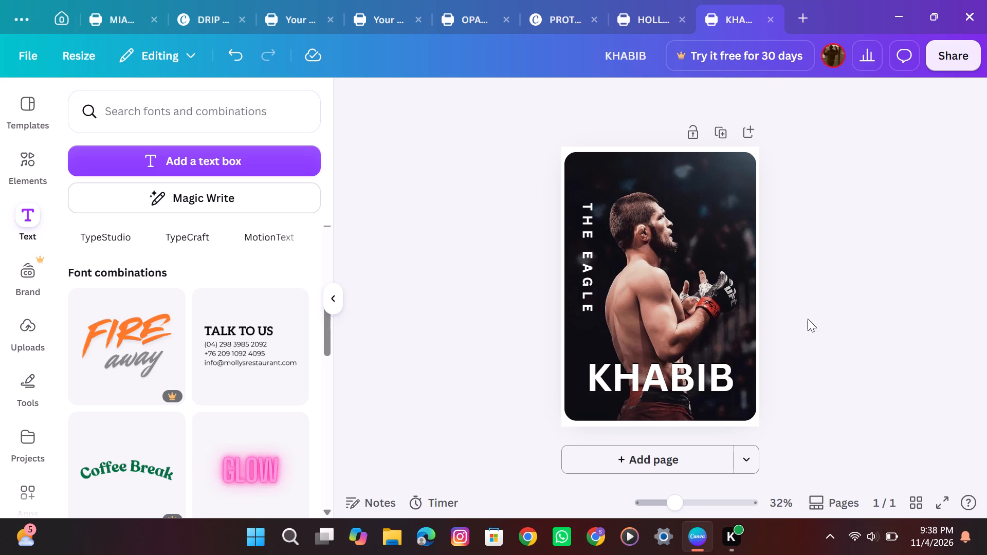
Preview the poster in full screen to check the layout of the fighter, KHABIB title and THE EAGLE text.
left_click(947, 498)
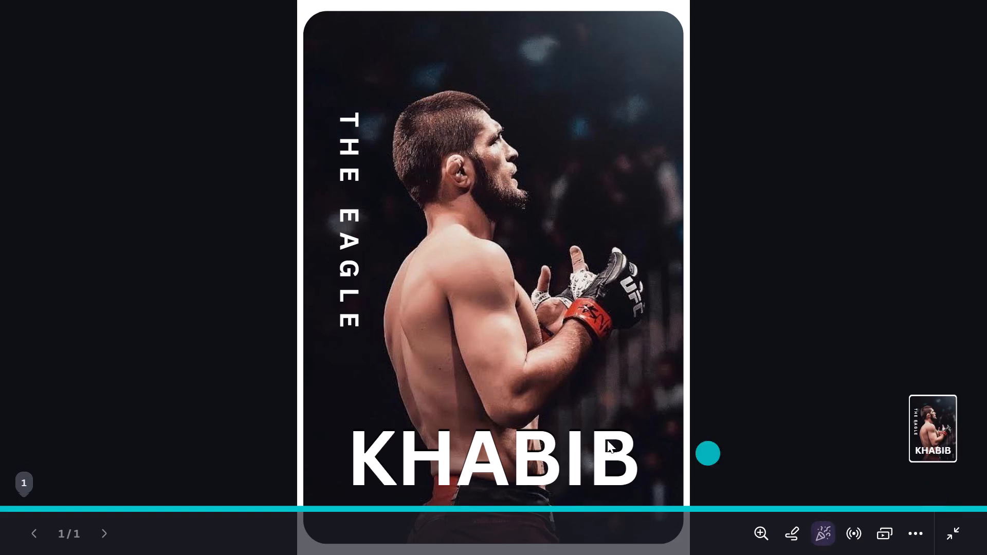
left_click(204, 261)
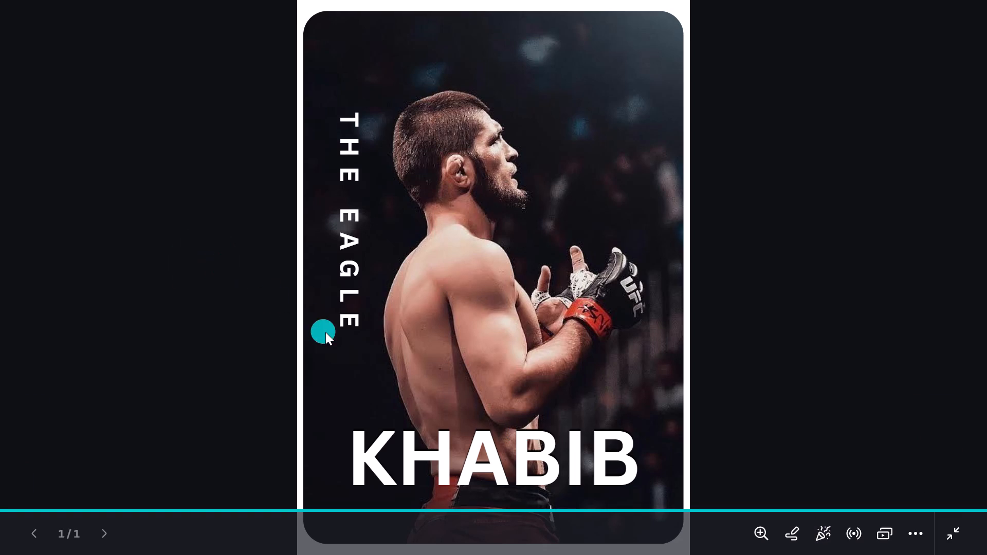
left_click_drag(473, 401, 668, 312)
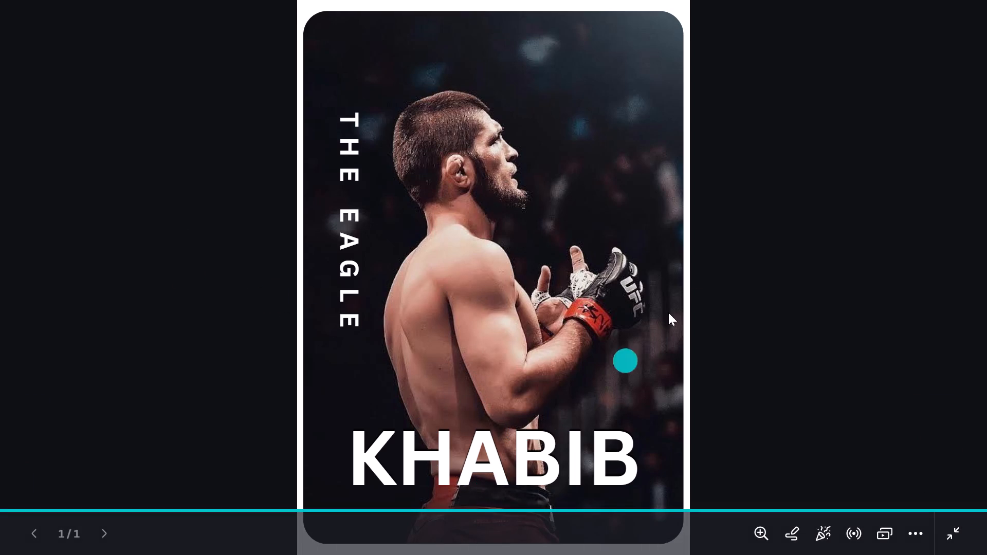
left_click_drag(668, 312, 796, 154)
left_click(796, 154)
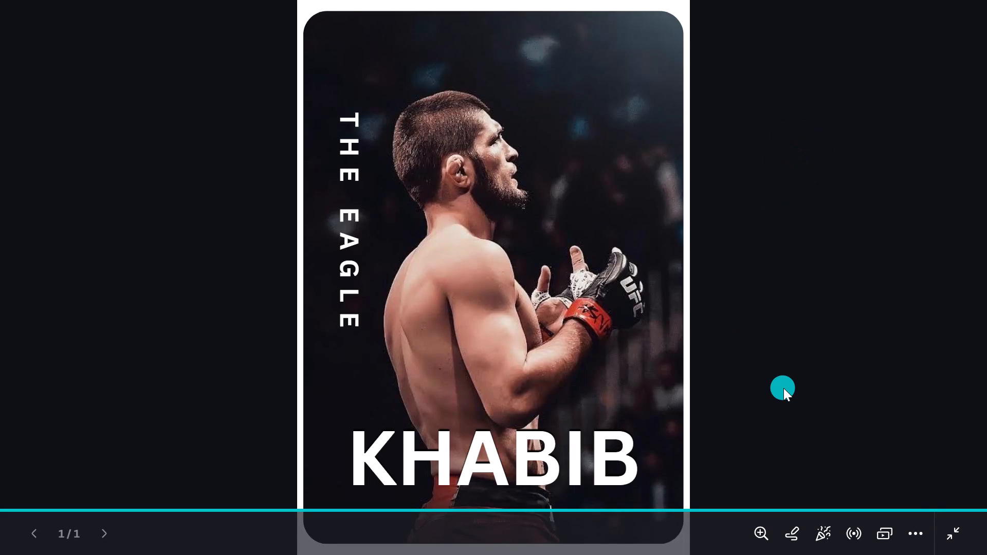
Review the KHABIB poster in full screen once more and return to the editor.
scroll(783, 388, "up", 1)
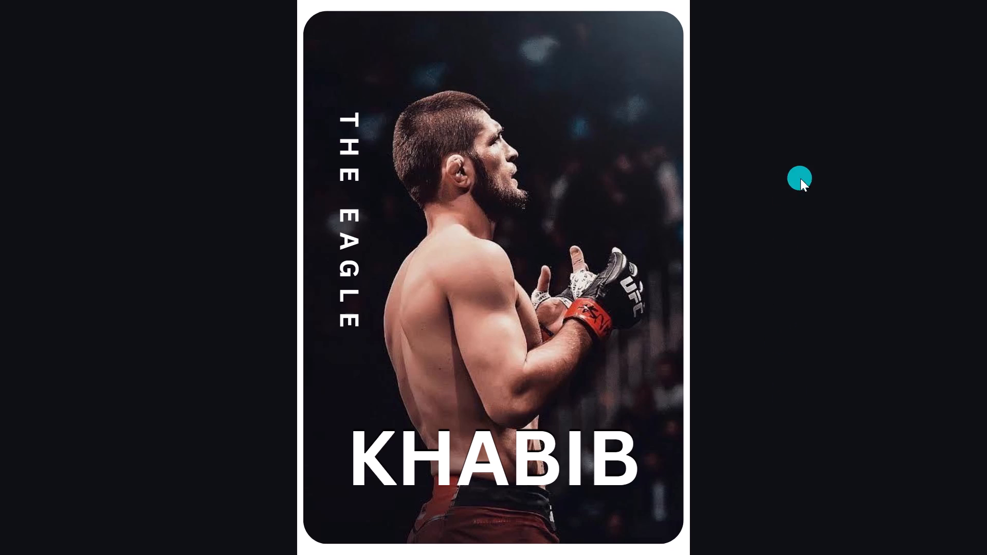
left_click(814, 227)
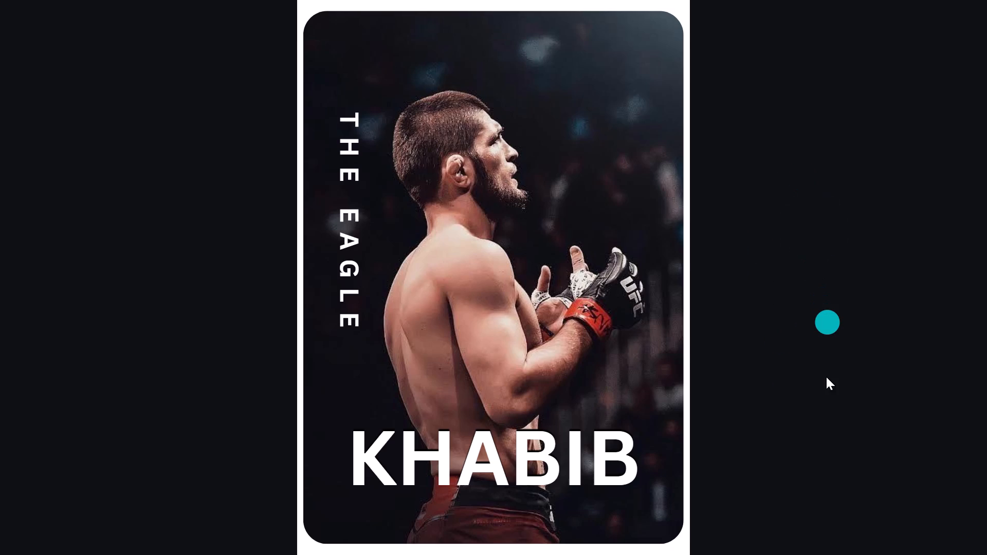
left_click(808, 471)
left_click(965, 534)
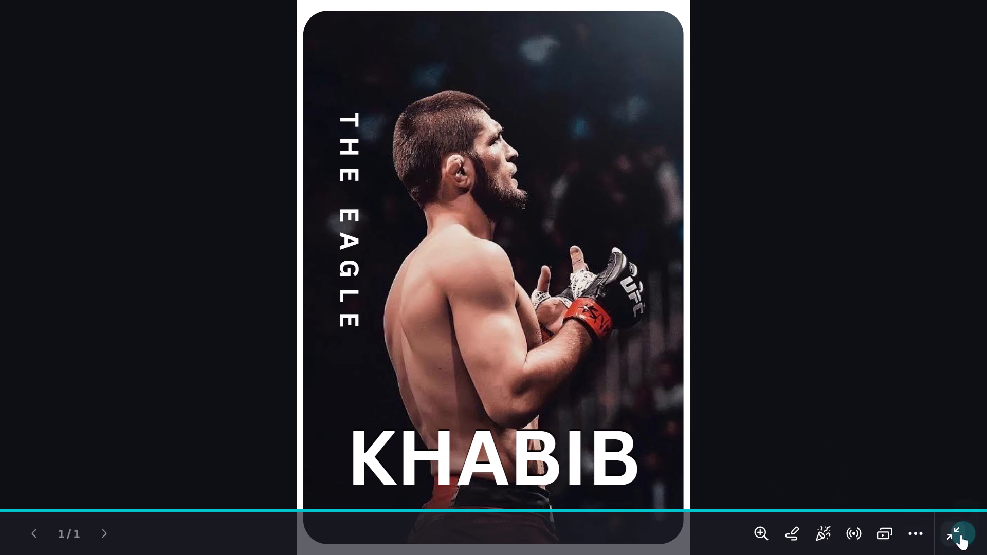
left_click(956, 535)
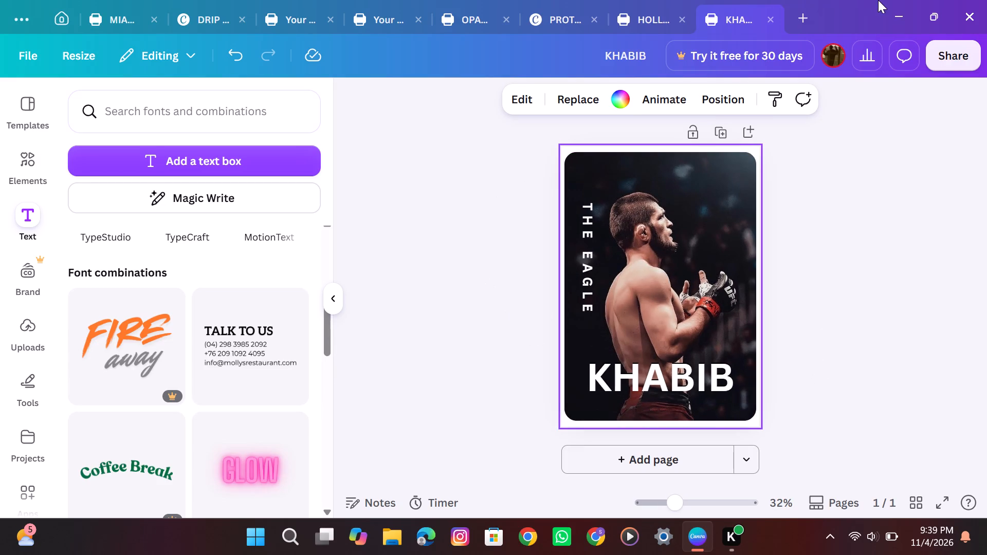
Look through the suggested design types for a new design, checking for a poster format.
left_click(806, 21)
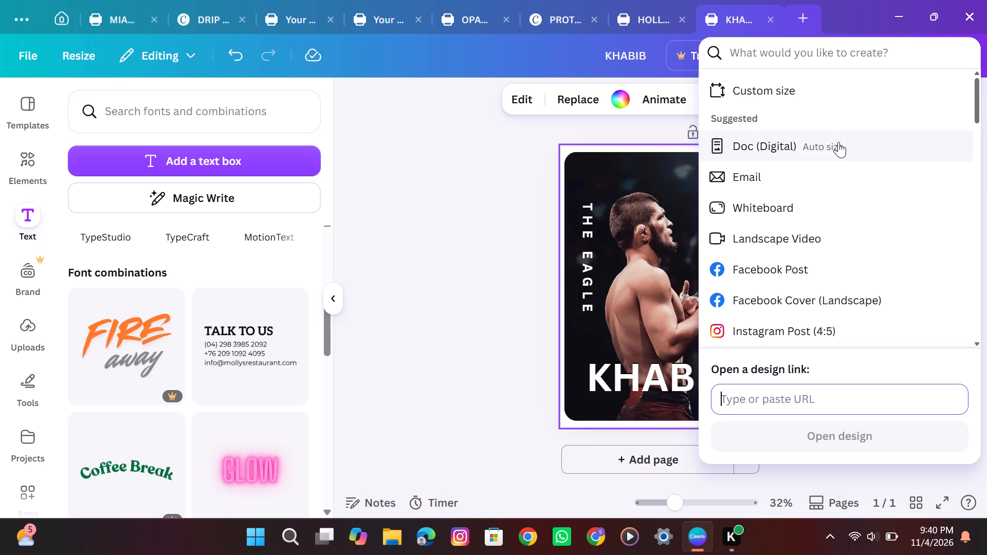
scroll(838, 142, "down", 6)
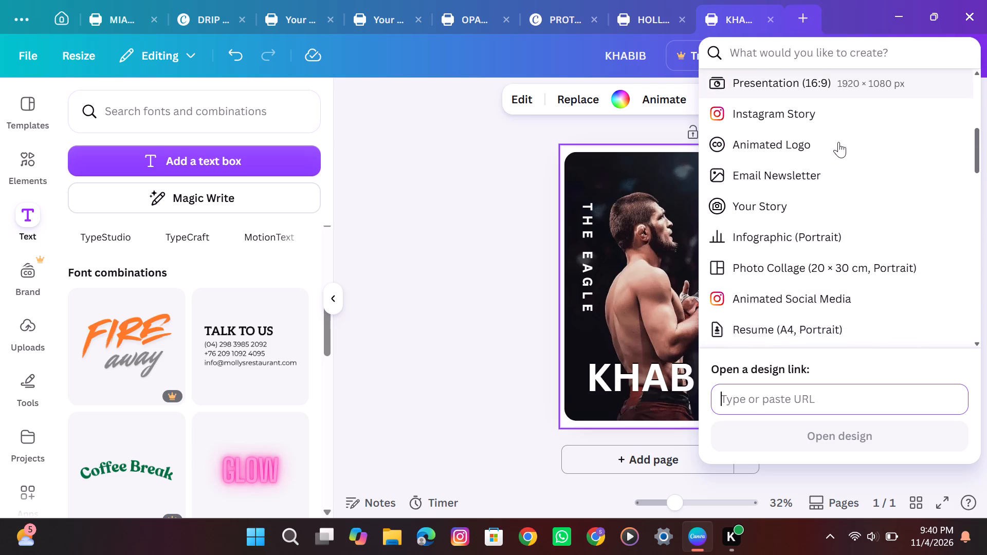
scroll(838, 142, "down", 1)
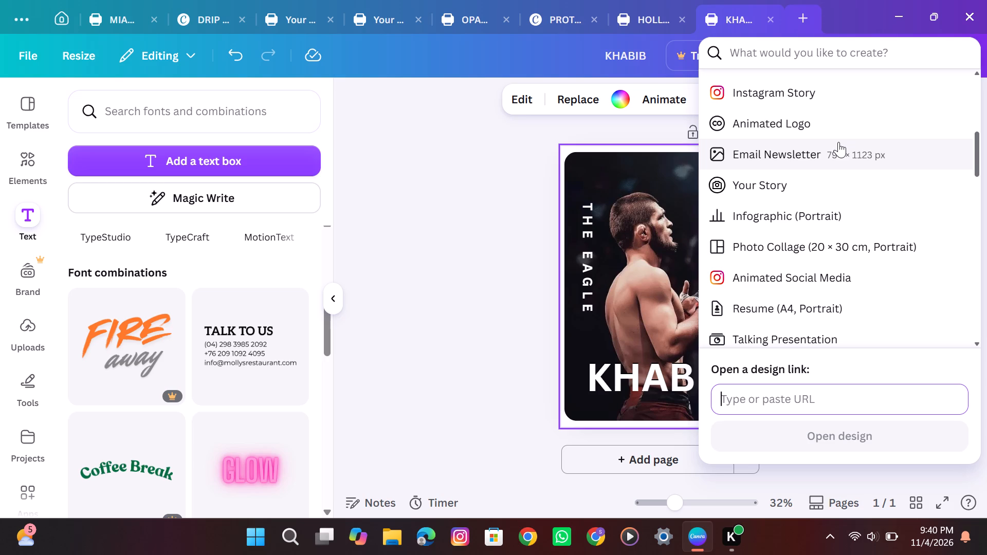
scroll(856, 196, "down", 3)
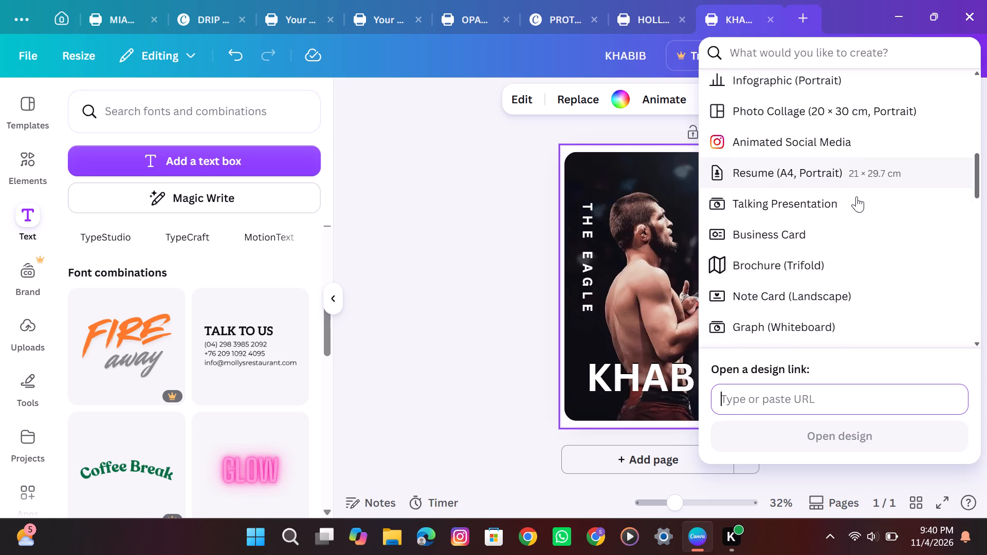
scroll(856, 196, "down", 1)
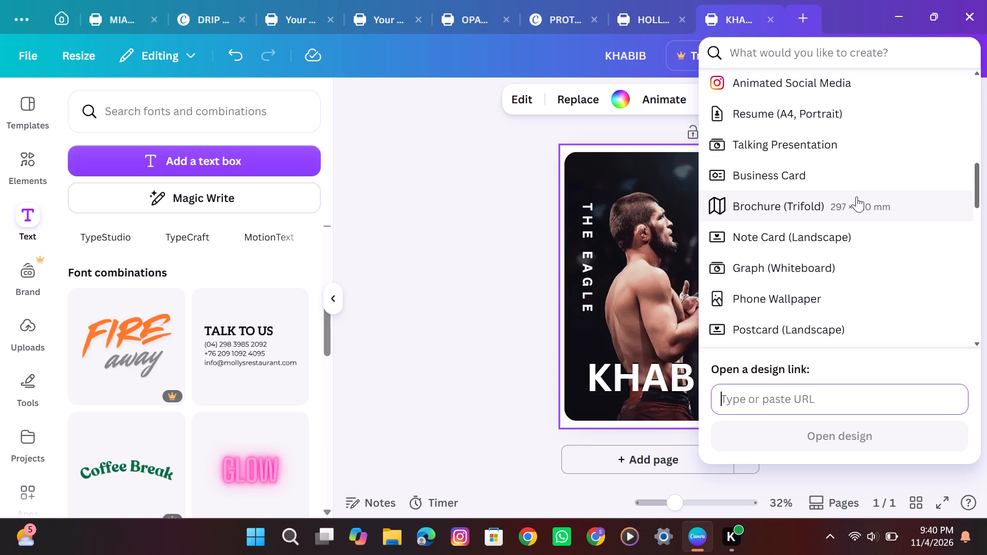
scroll(856, 196, "down", 2)
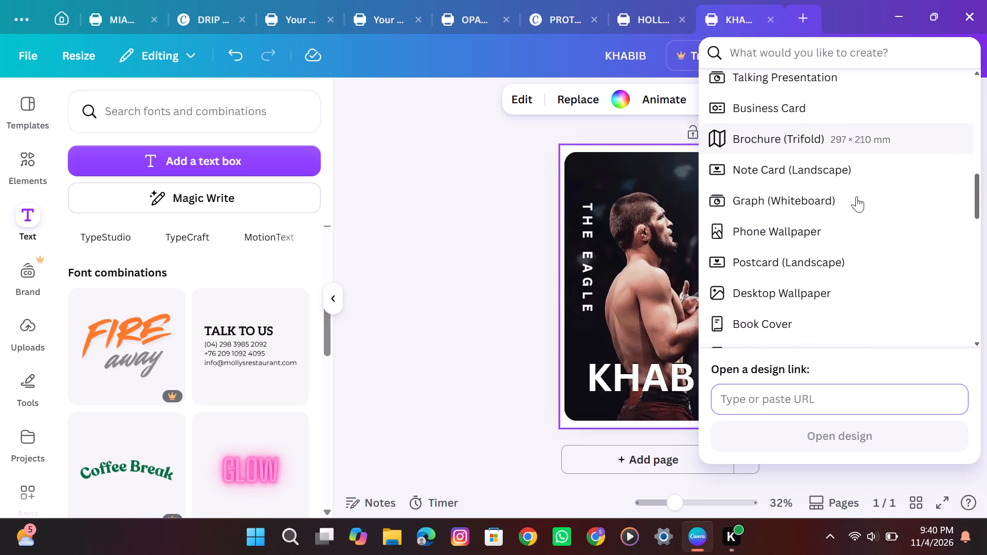
scroll(856, 196, "down", 3)
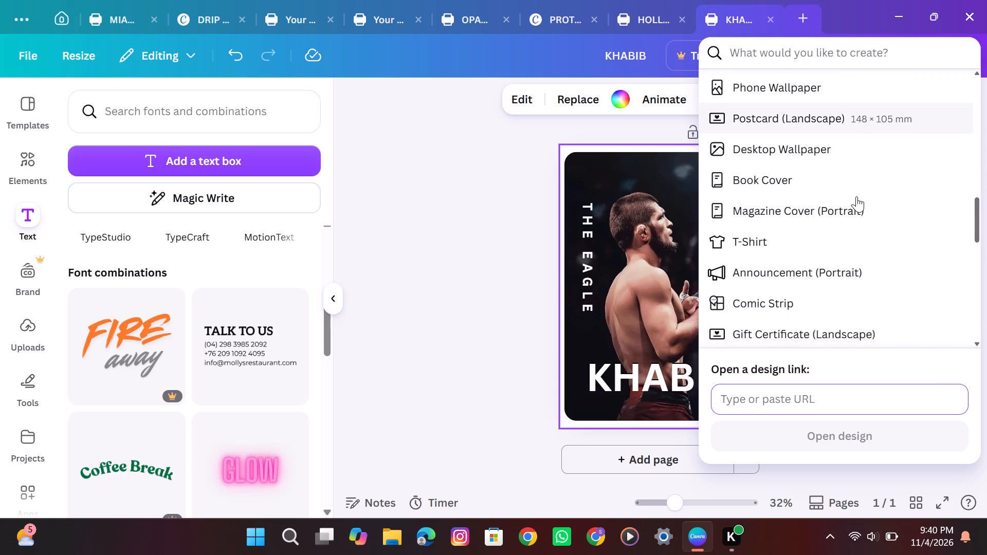
scroll(856, 196, "down", 3)
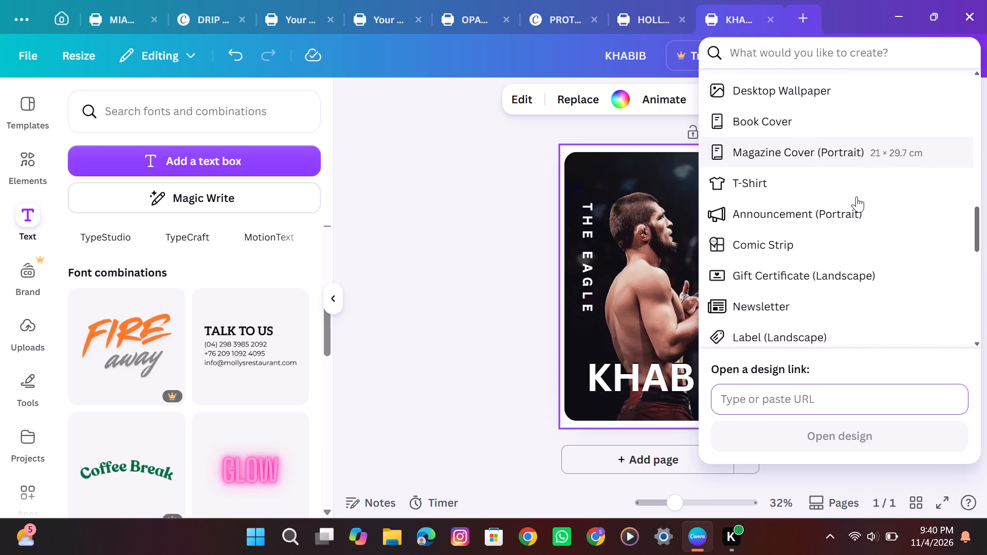
scroll(856, 196, "down", 4)
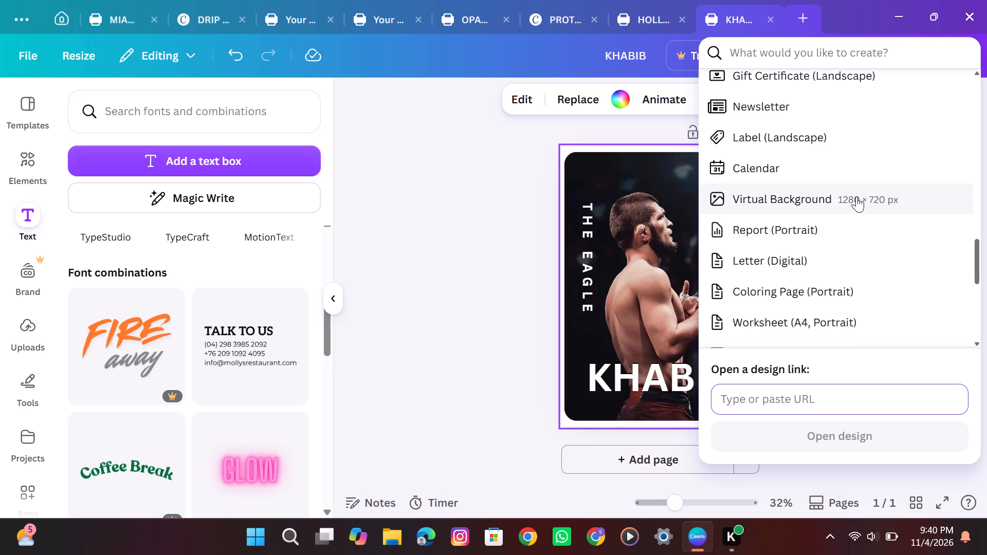
scroll(856, 194, "down", 2)
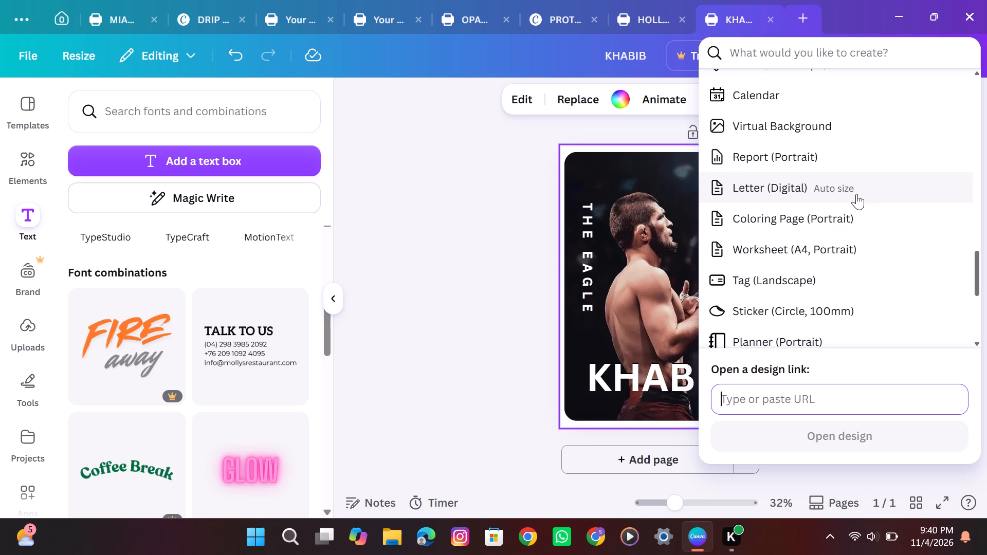
Search the design types for "POT" and create a new Poster (A3, Portrait) design.
left_click(776, 58)
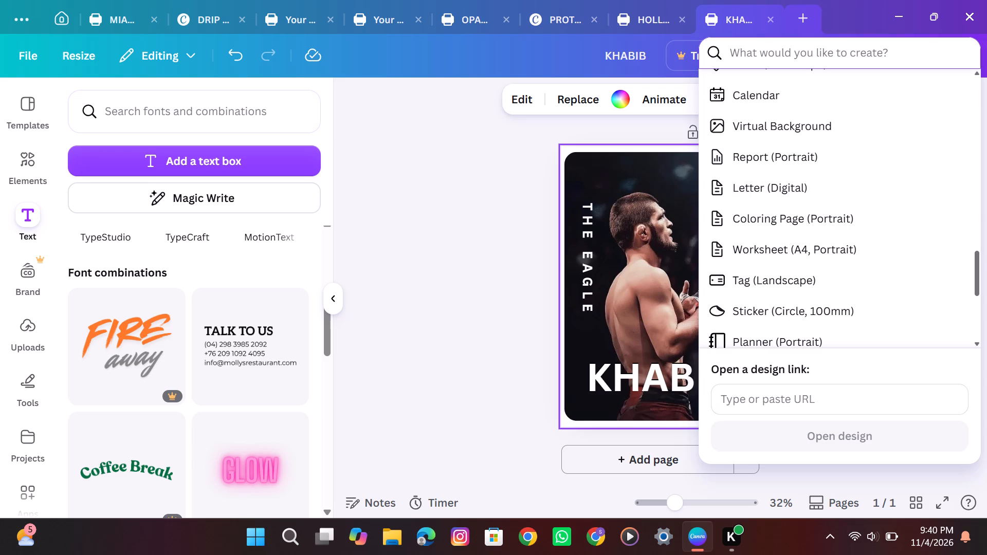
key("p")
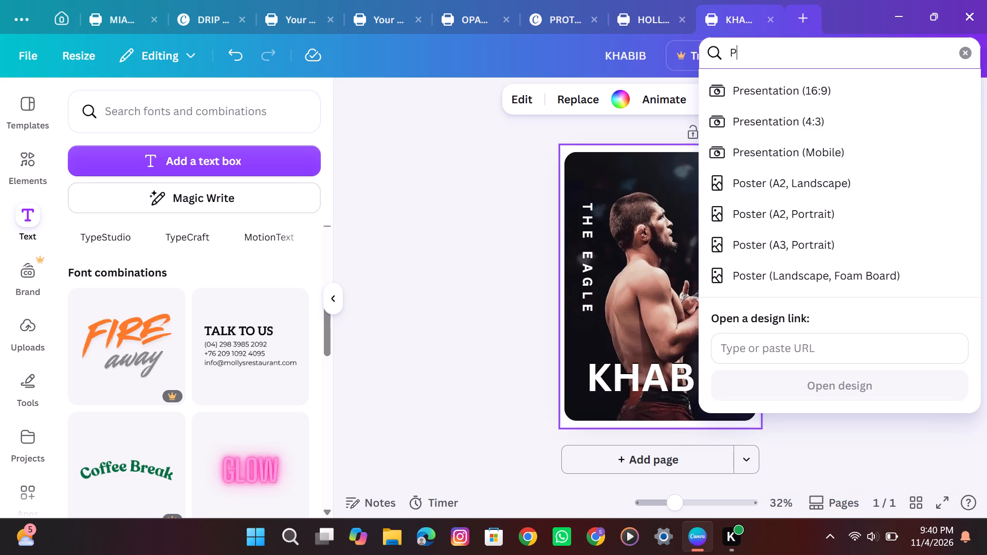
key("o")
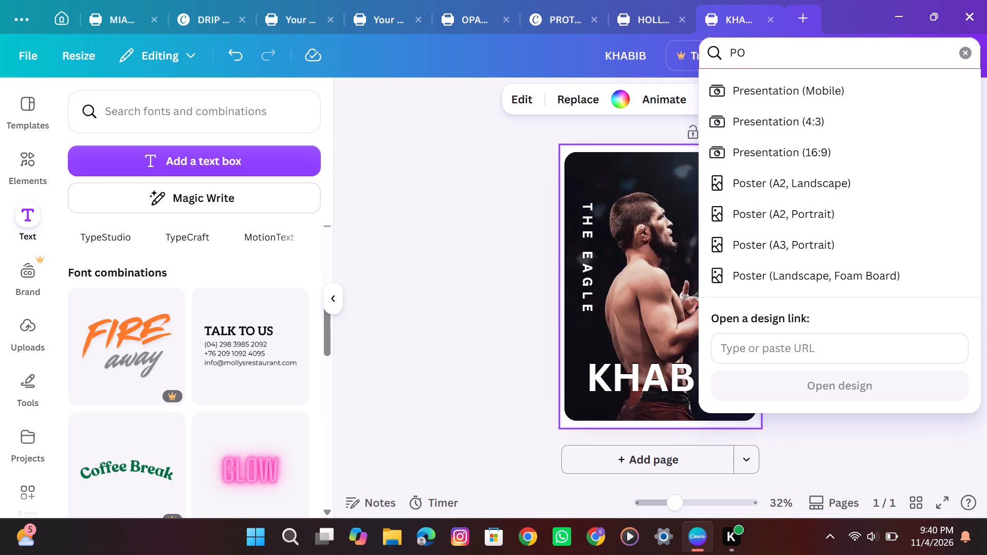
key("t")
scroll(790, 256, "down", 2)
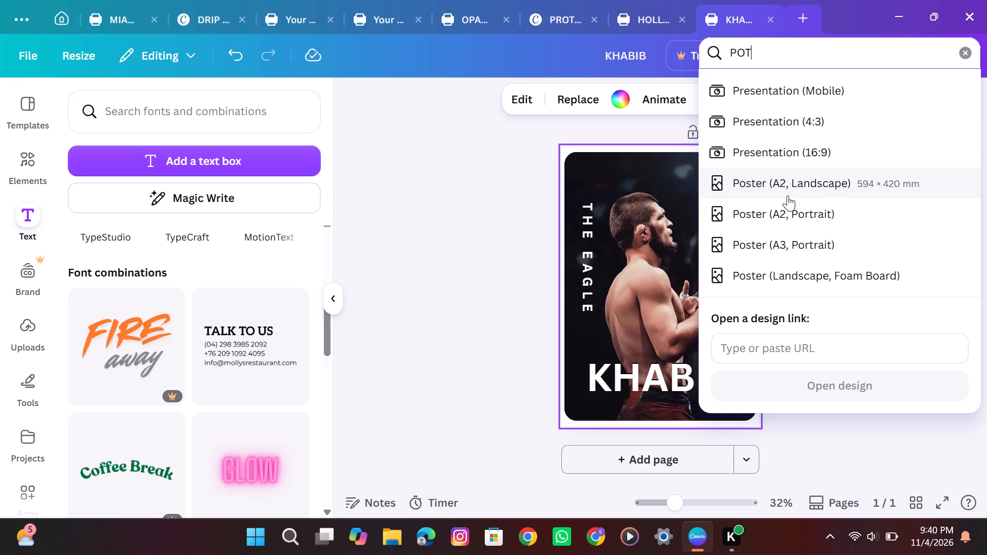
left_click(789, 234)
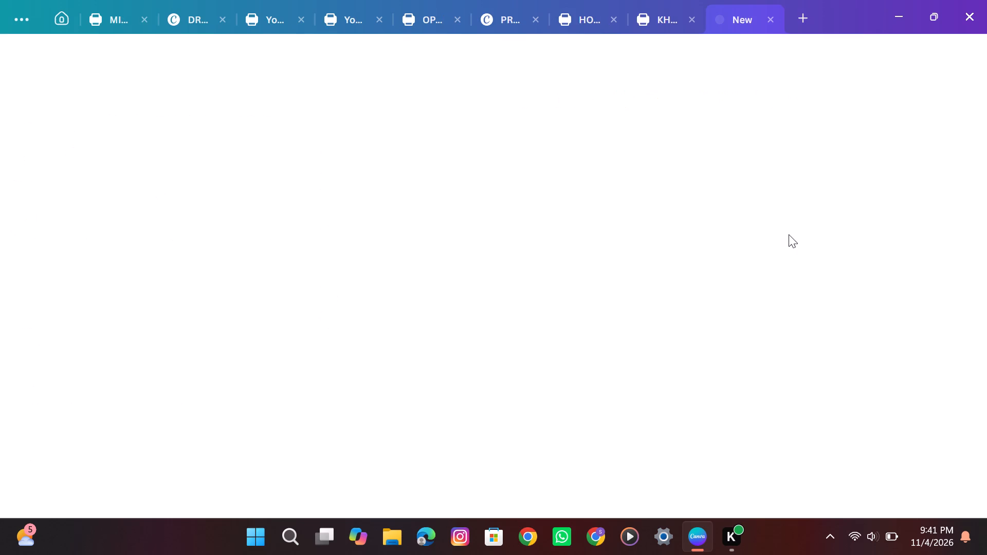